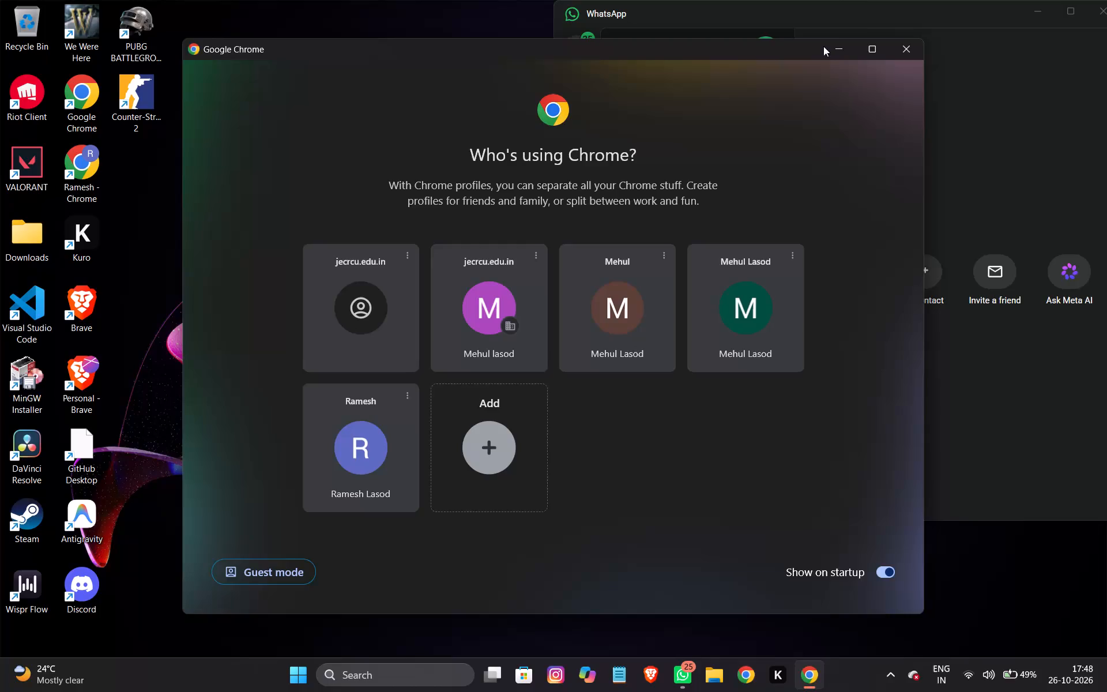
Maximise the profile chooser and open the jecrcu.edu.in profile that has the purple M avatar.
click(878, 55)
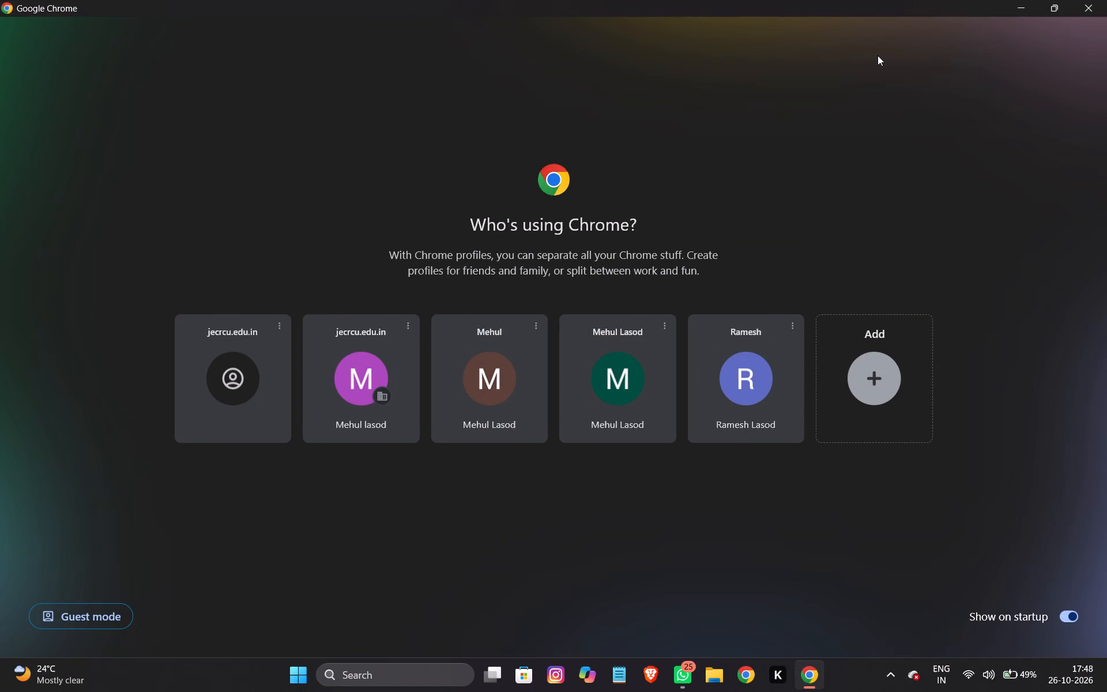
click(375, 359)
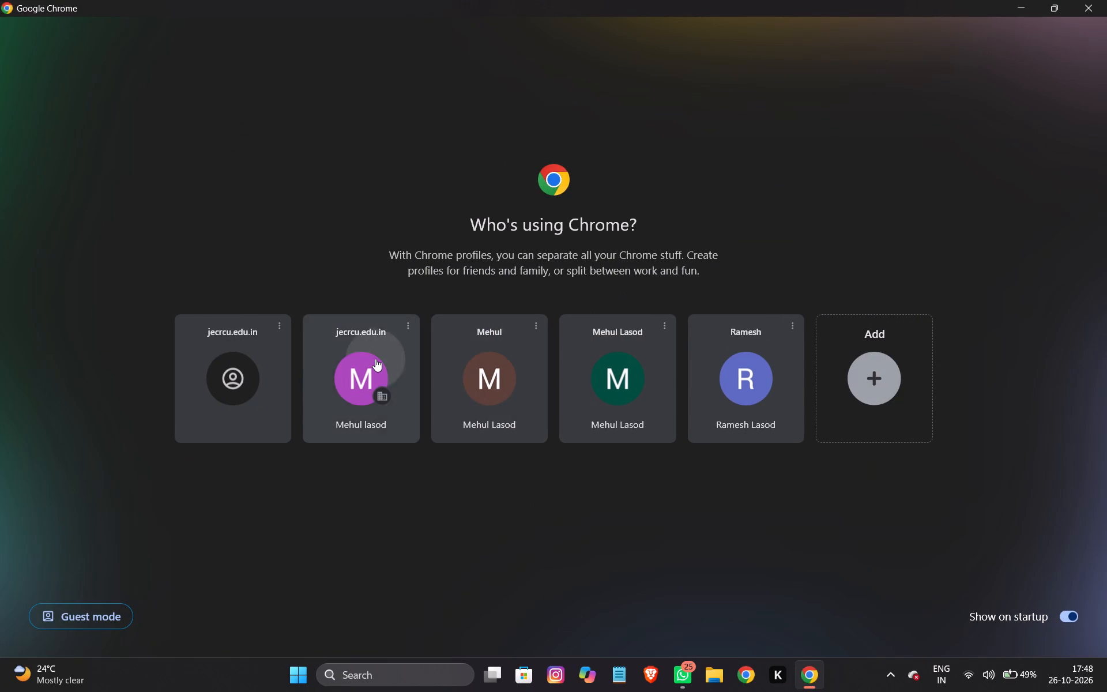
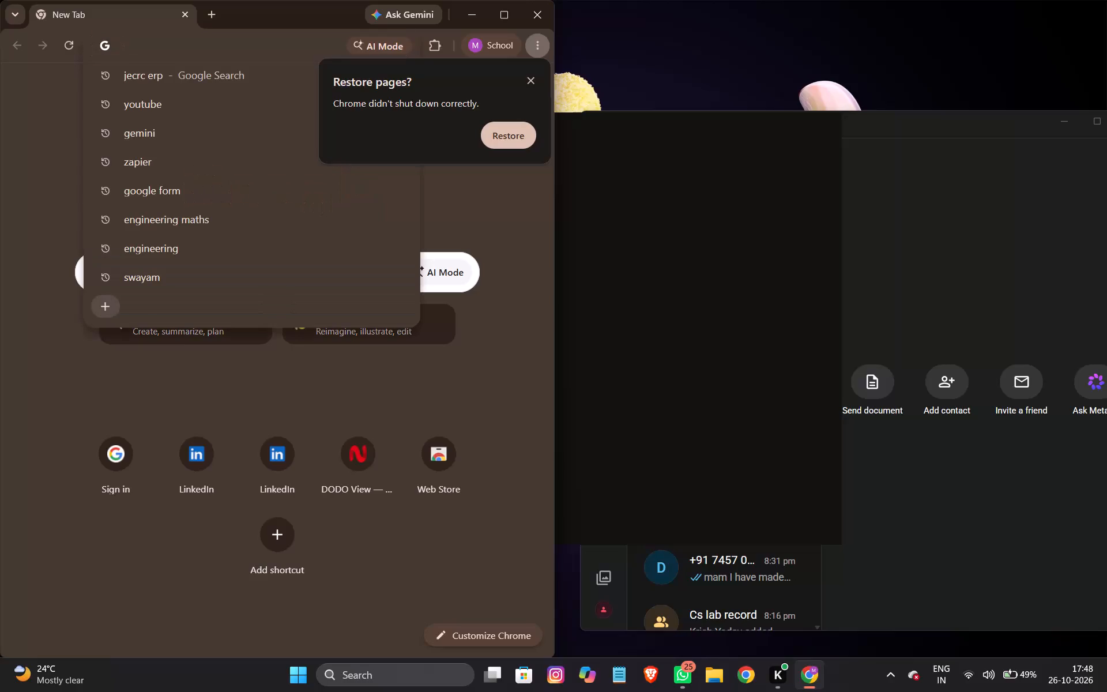
Search for "google form" and open the Google Forms home page.
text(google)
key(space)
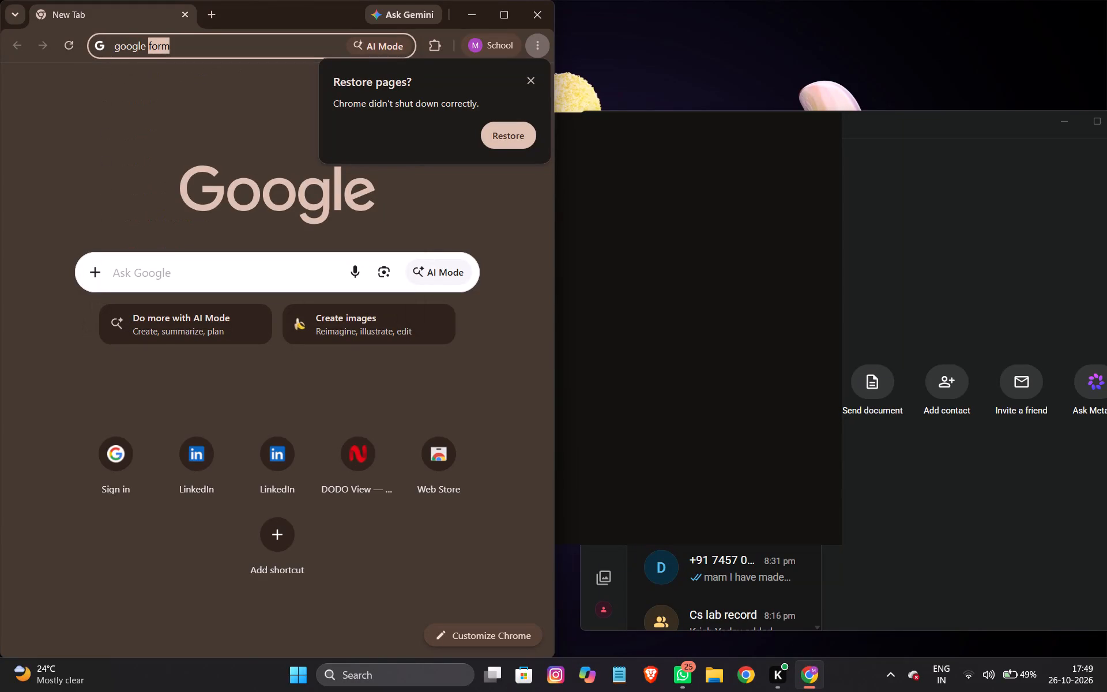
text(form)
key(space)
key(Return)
click(109, 227)
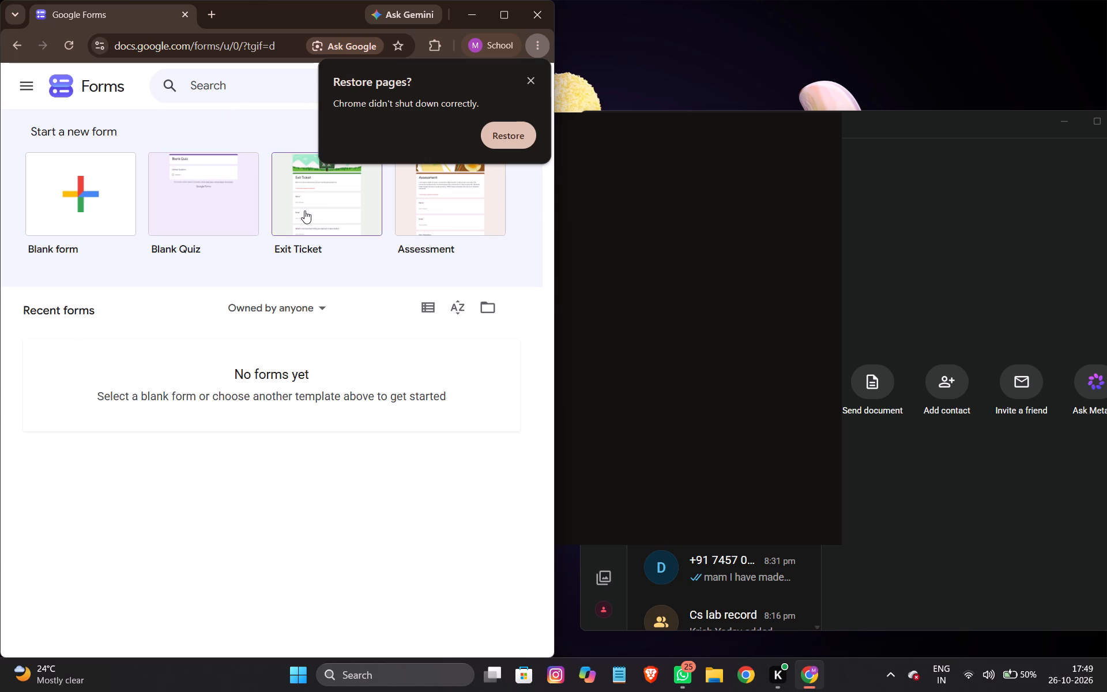
Create a new form from the Assessment template, restoring the previously open browser pages and dismissing the access control notice.
click(445, 200)
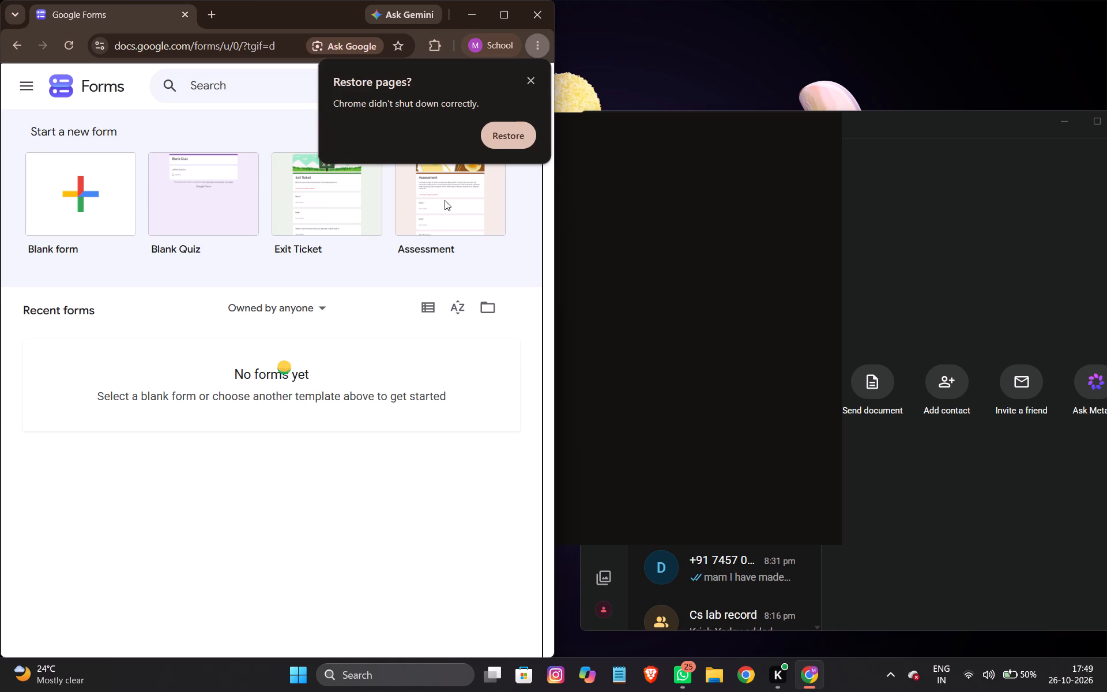
click(516, 141)
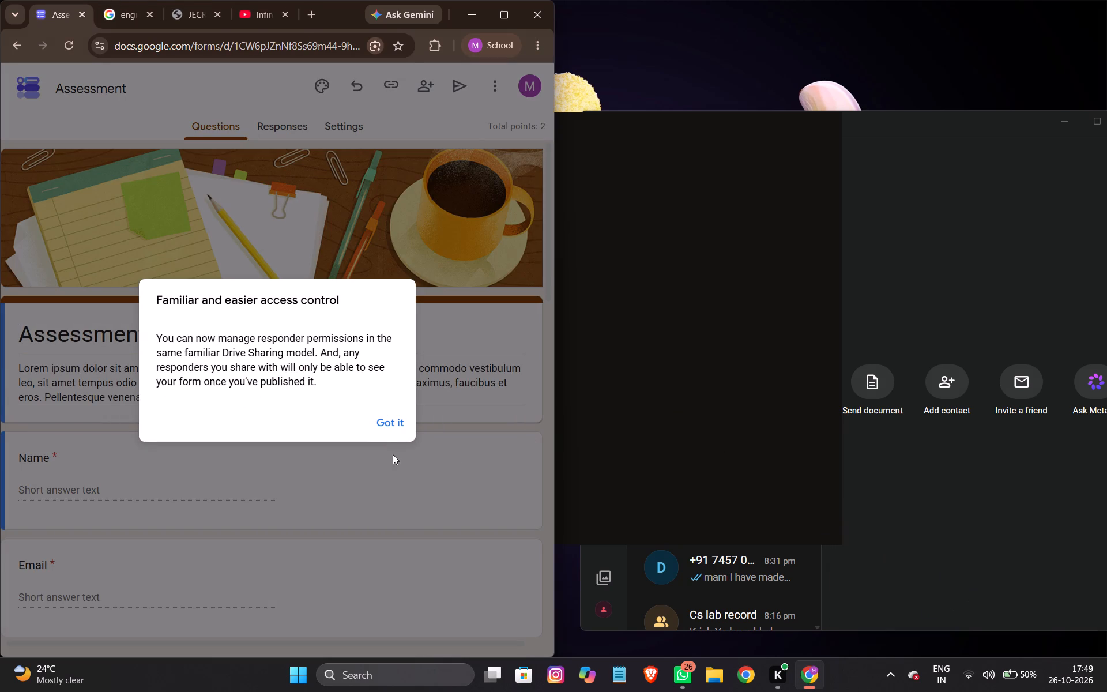
click(386, 422)
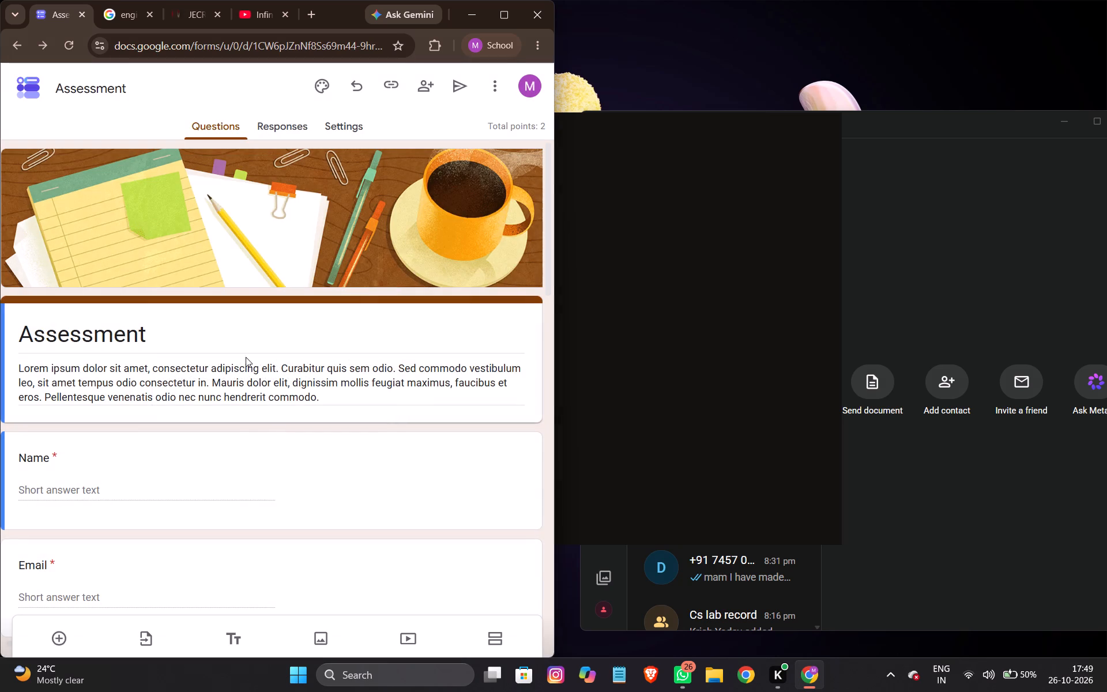
Look through the Assessment form's template questions, from the Name field down to the fourth question.
scroll(304, 480, down, 4)
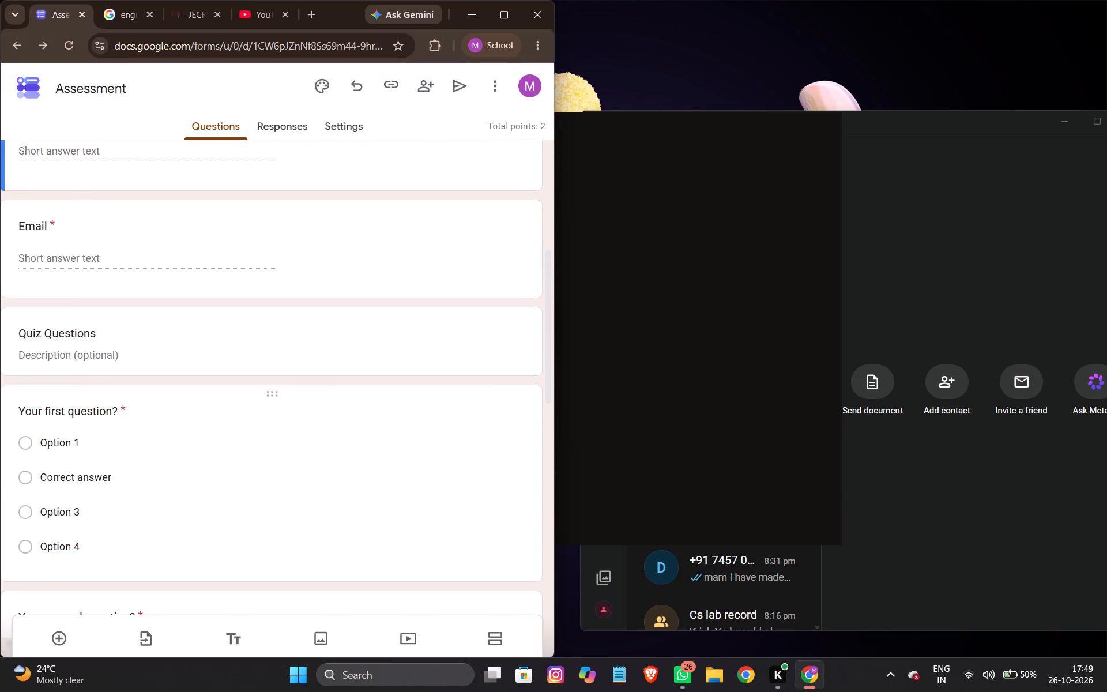
scroll(247, 427, down, 8)
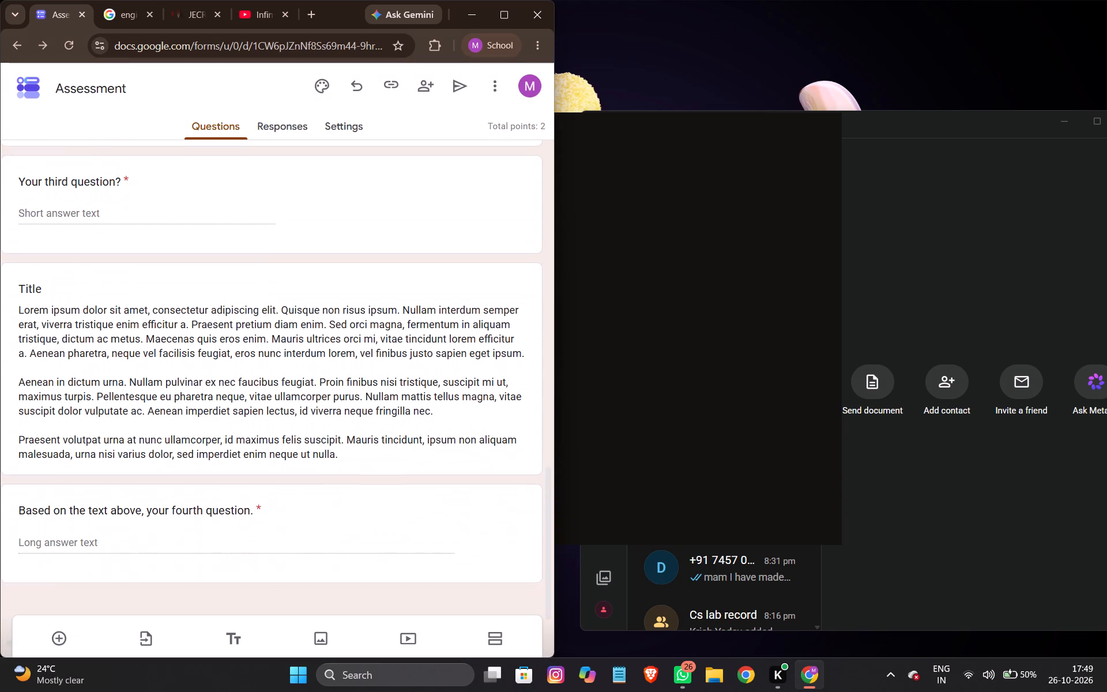
scroll(247, 427, down, 3)
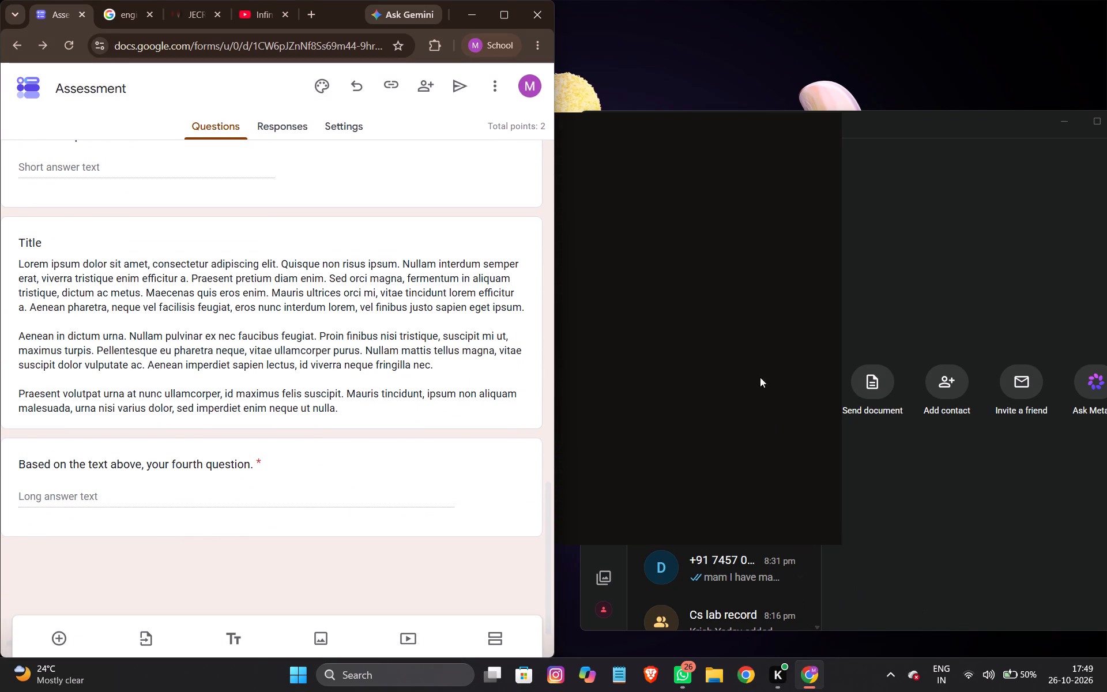
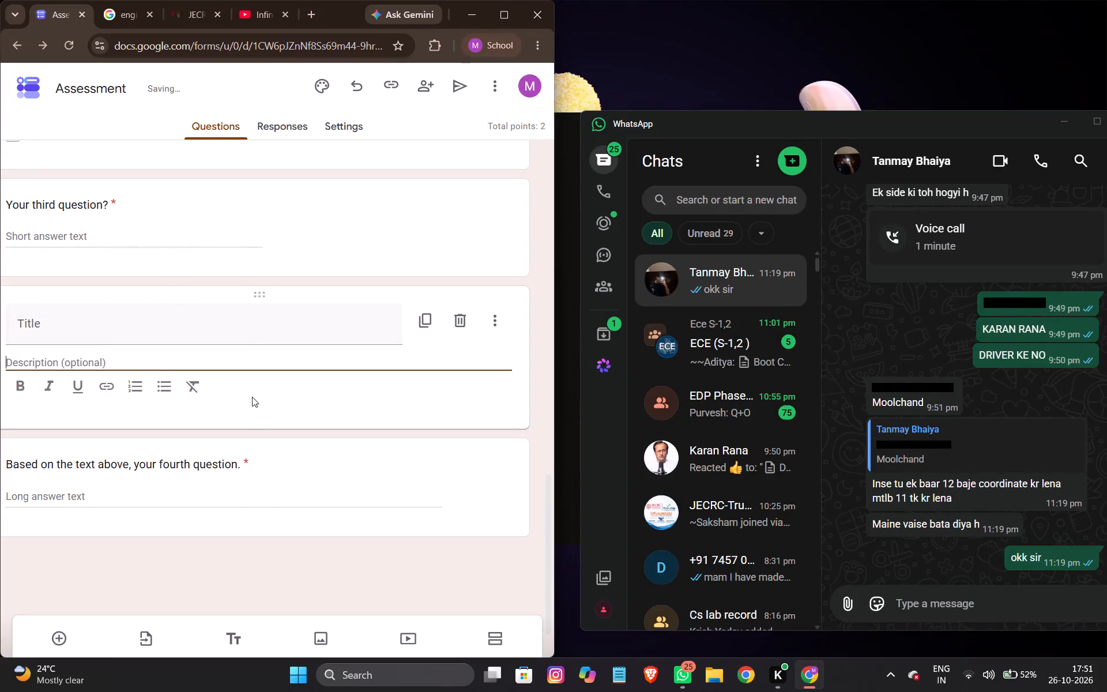
Delete the empty title and description block between the third and fourth questions.
click(461, 320)
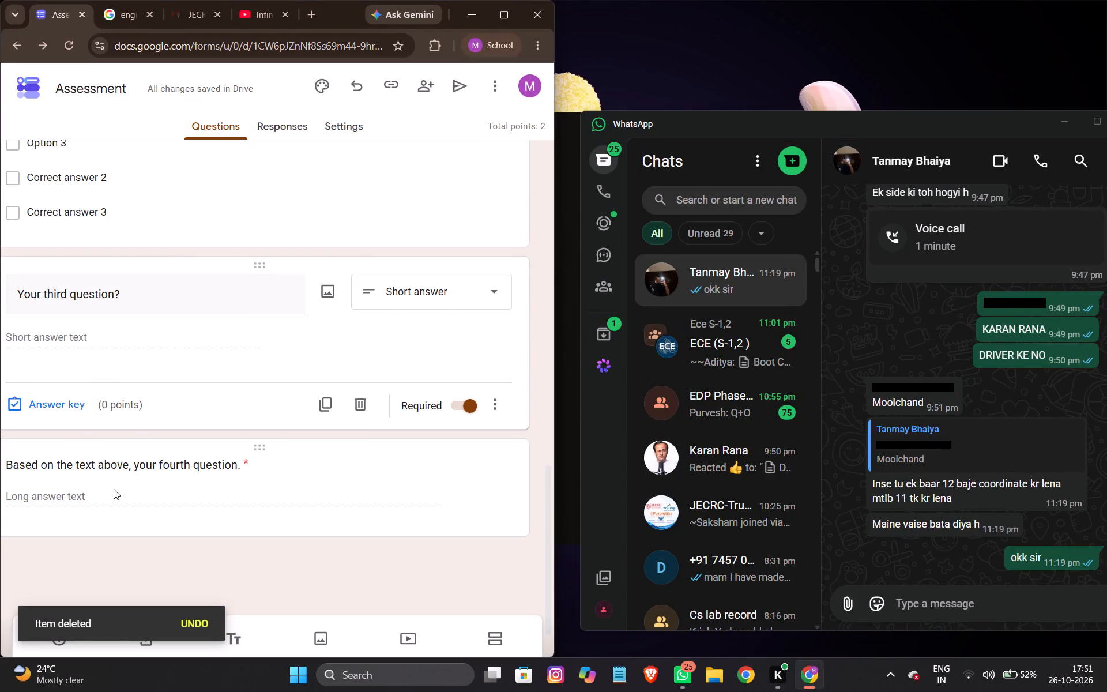
Clear the question text of the fourth question, the required paragraph question at the end of the form.
click(256, 466)
key(BackSpace)
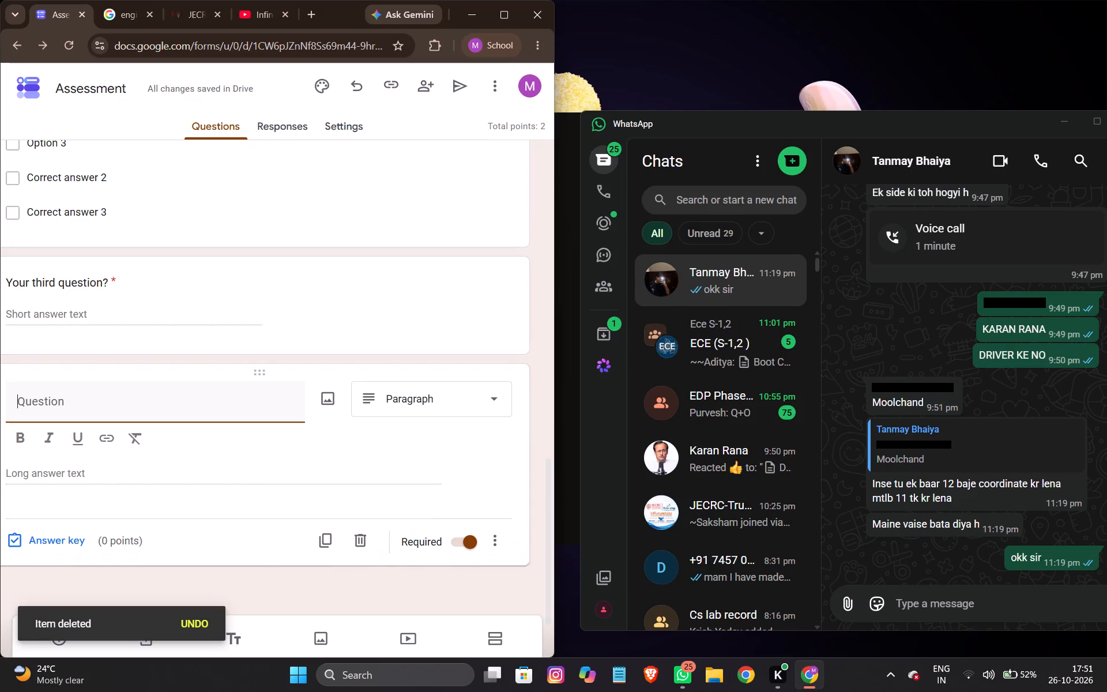
Maximise the browser window showing the Assessment form.
scroll(270, 462, up, 13)
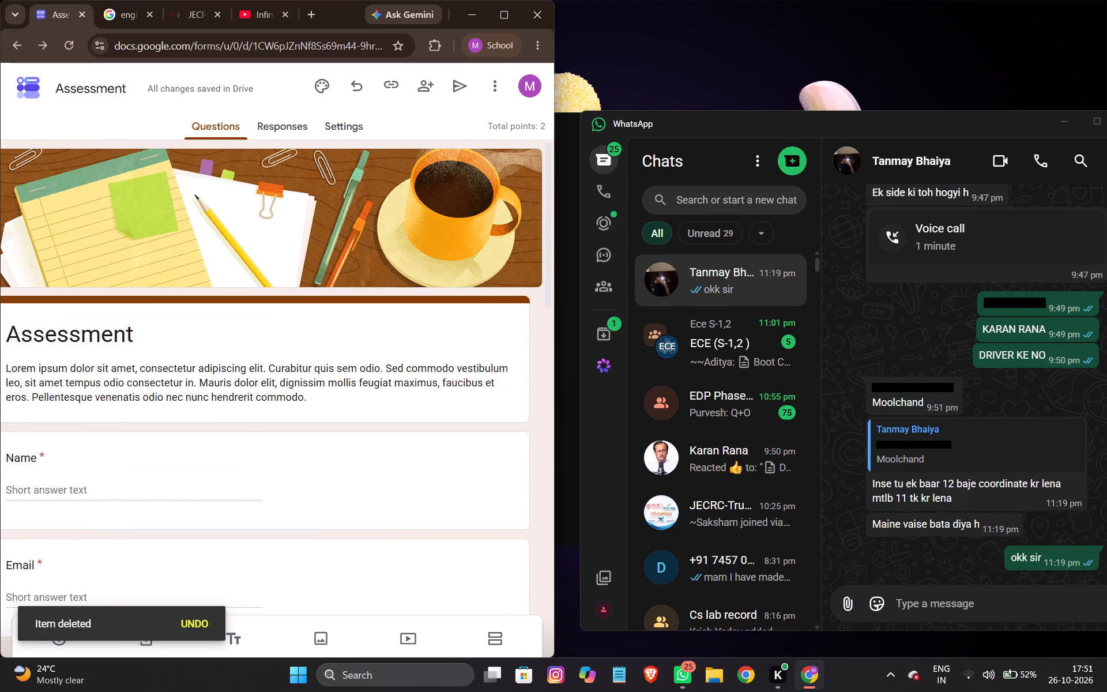
click(512, 12)
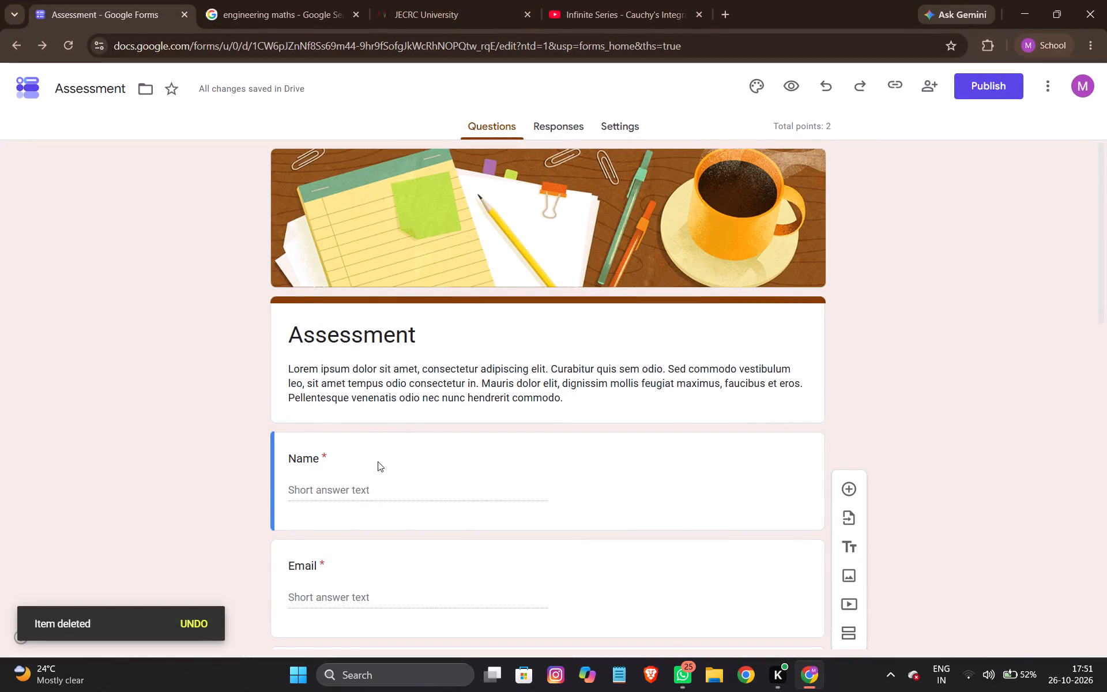
scroll(378, 461, down, 2)
scroll(378, 461, left, 1)
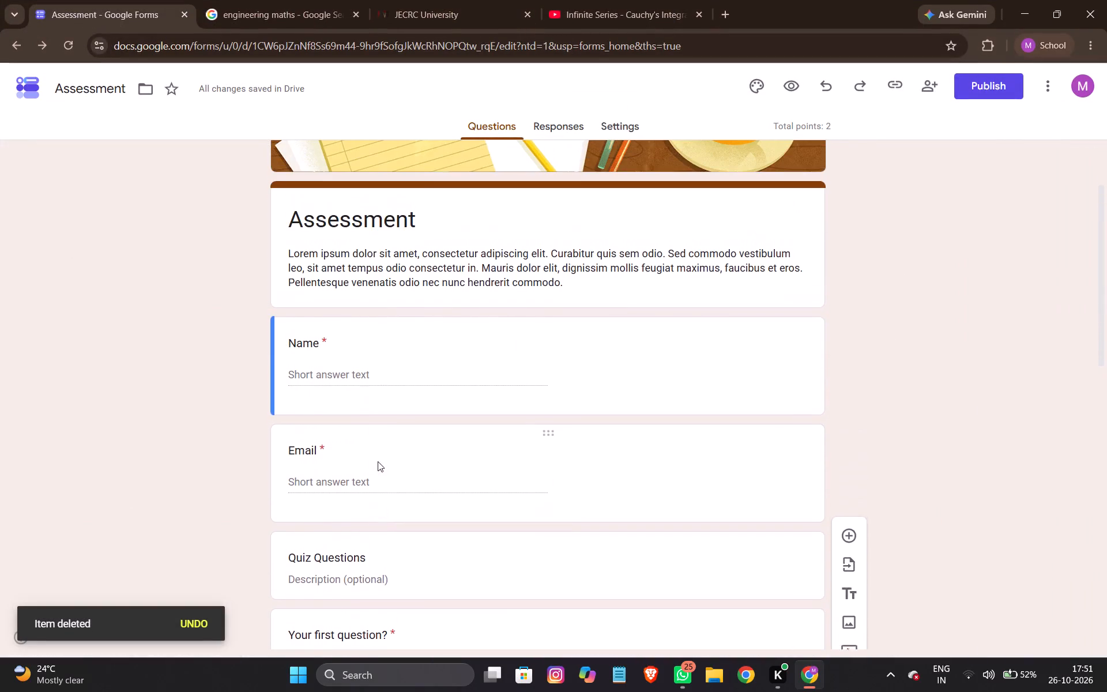
Replace the title of the Email question with "ROLL NO".
scroll(378, 461, left, 1)
click(325, 450)
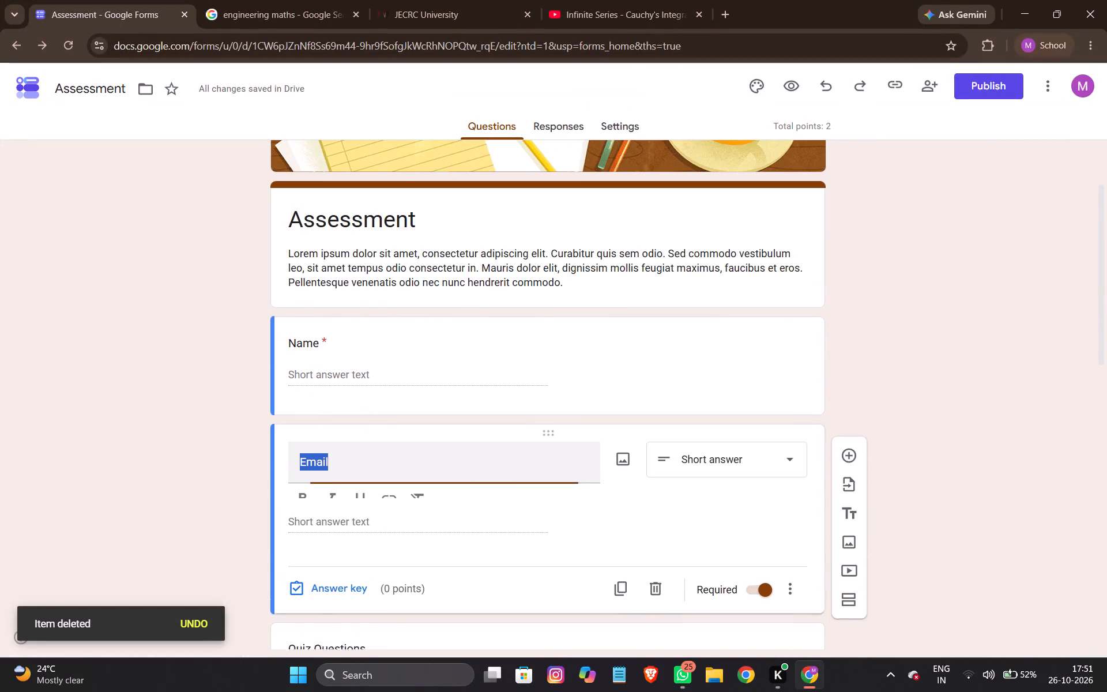
key(BackSpace)
text(roll)
key(space)
key(BackSpace)
key(BackSpace)
key(BackSpace)
key(BackSpace)
key(BackSpace)
key(BackSpace)
key(BackSpace)
key(BackSpace)
key(BackSpace)
key(BackSpace)
key(BackSpace)
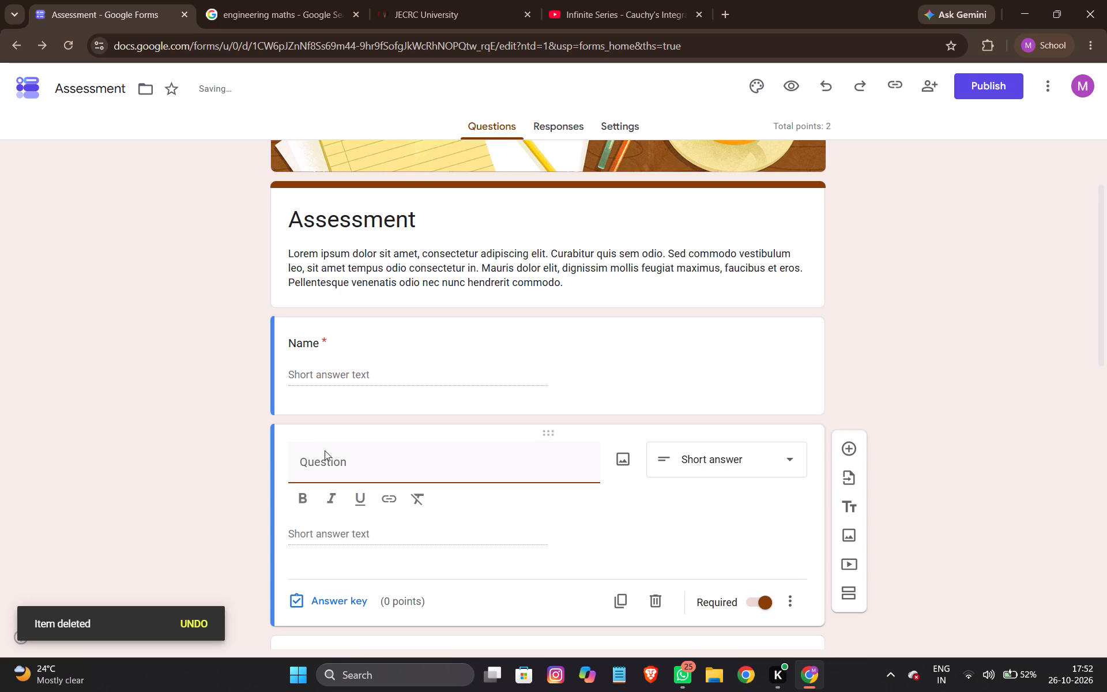
text(ROLL NO)
key(space)
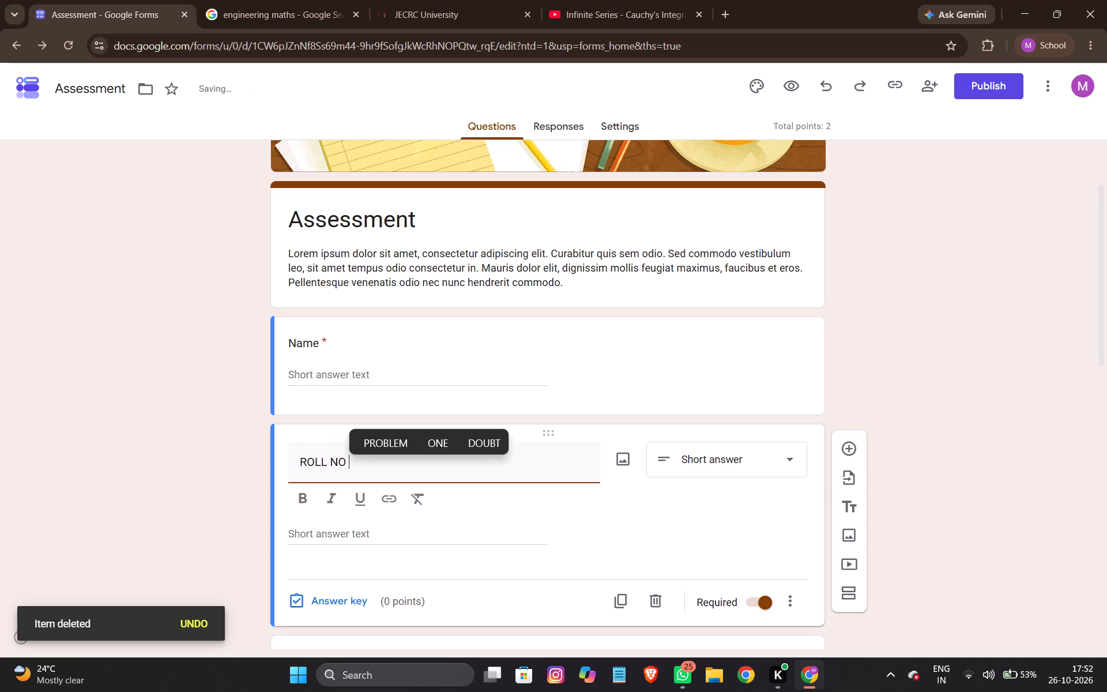
Delete the "Quiz Questions" title and description block below the ROLL NO question.
scroll(325, 450, down, 3)
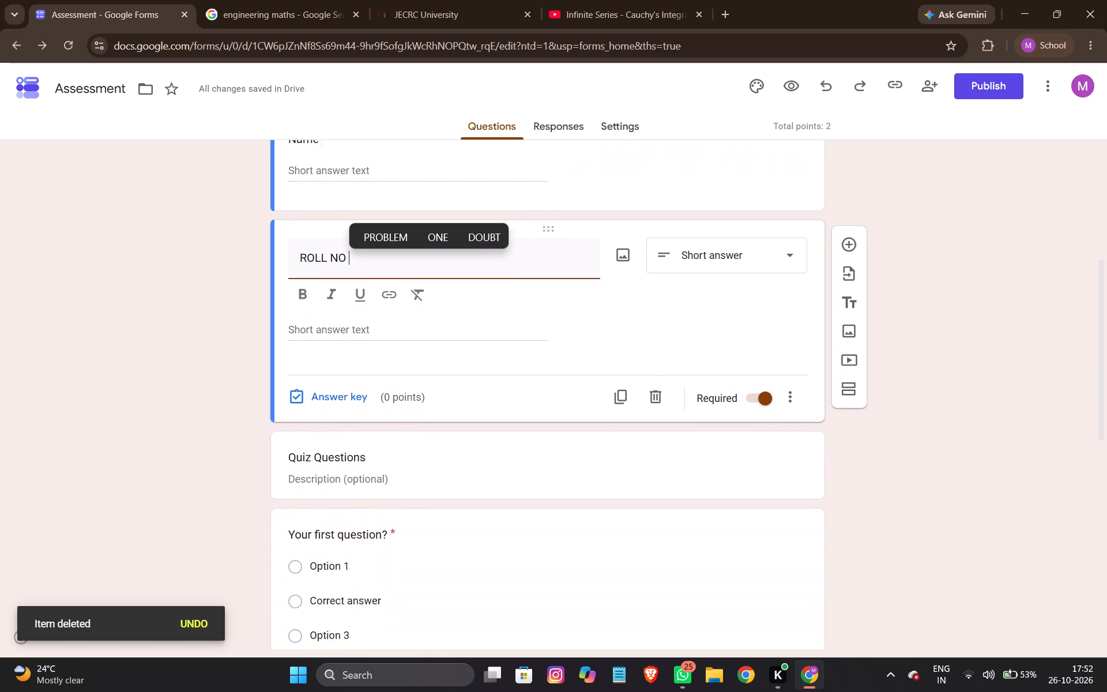
scroll(325, 450, down, 1)
click(387, 437)
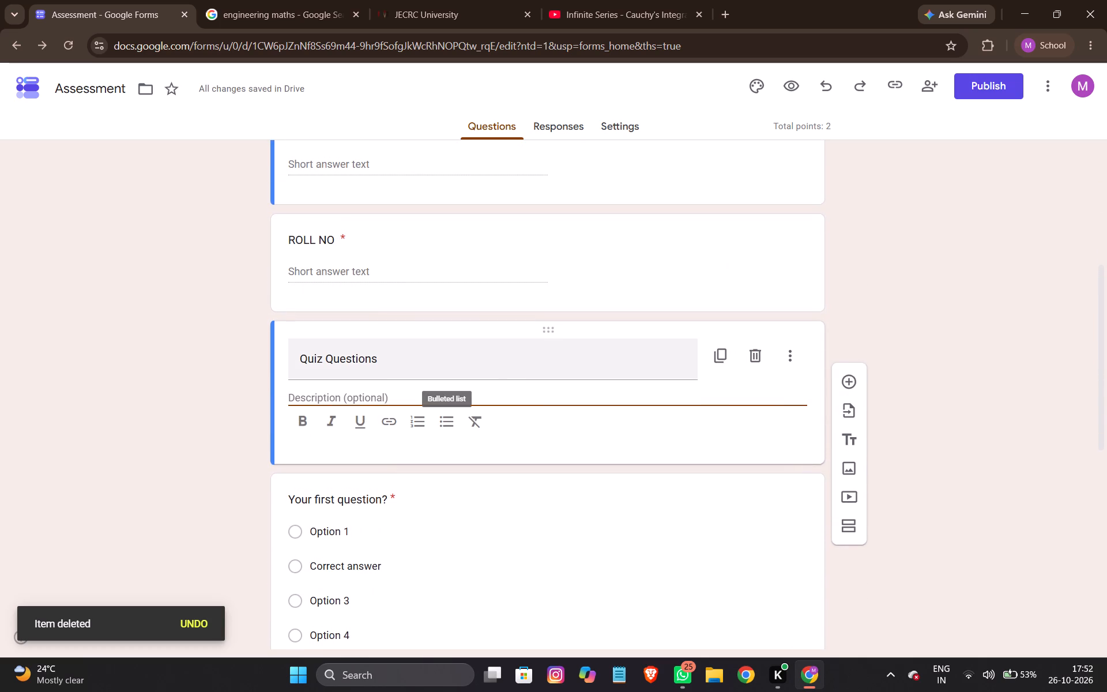
click(382, 359)
key(BackSpace)
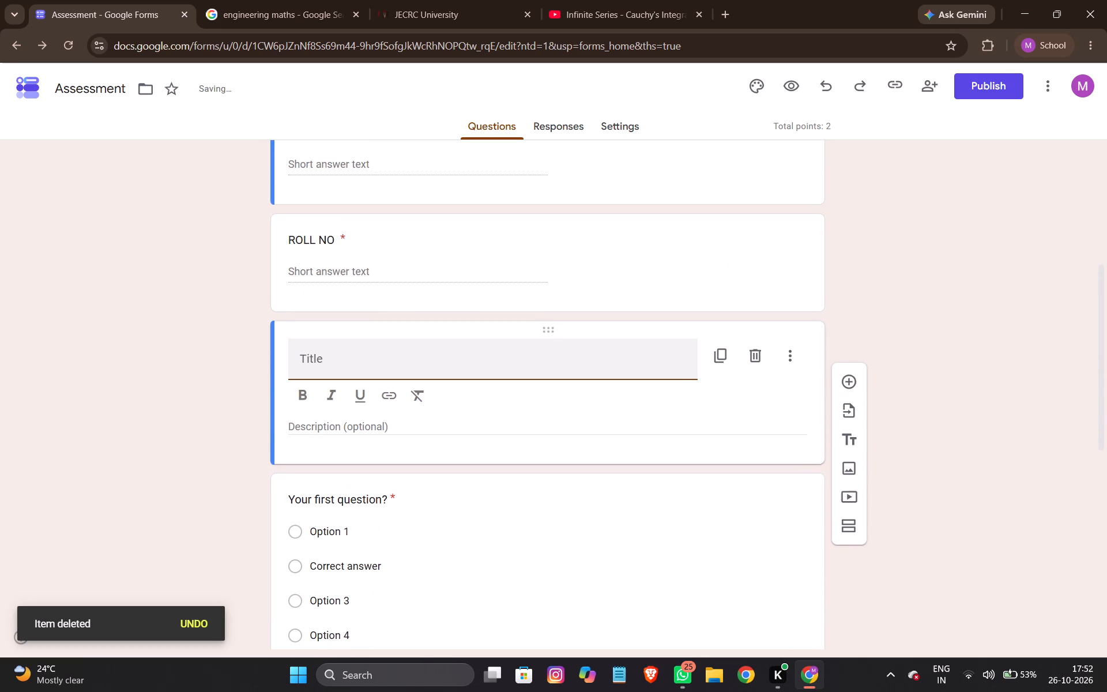
click(788, 359)
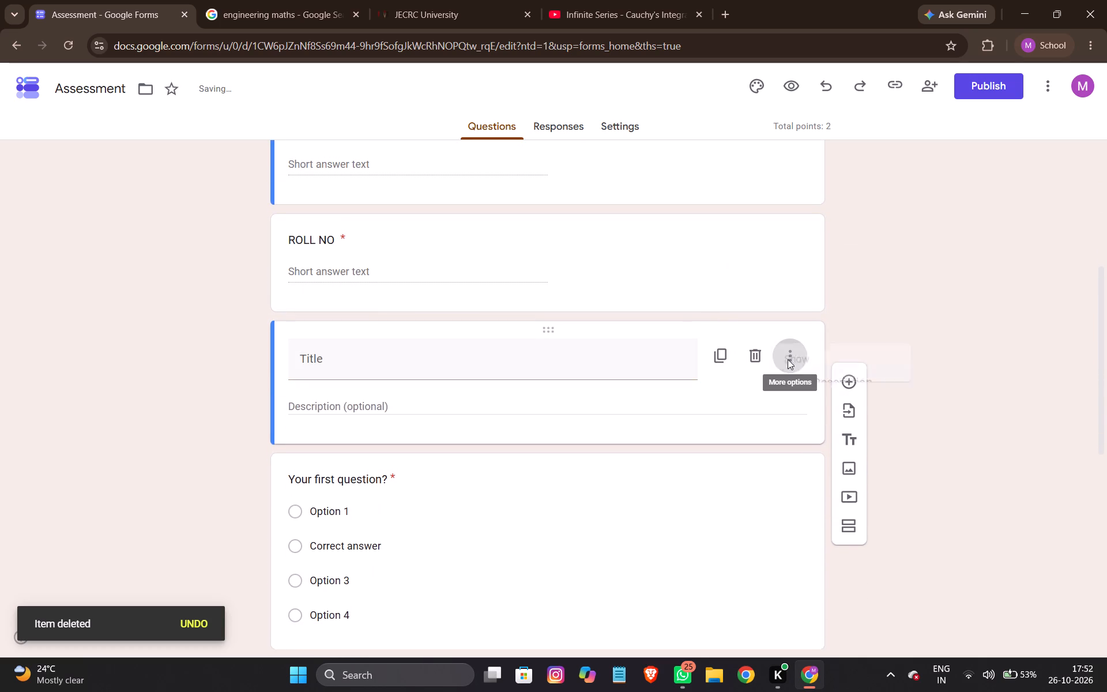
click(747, 359)
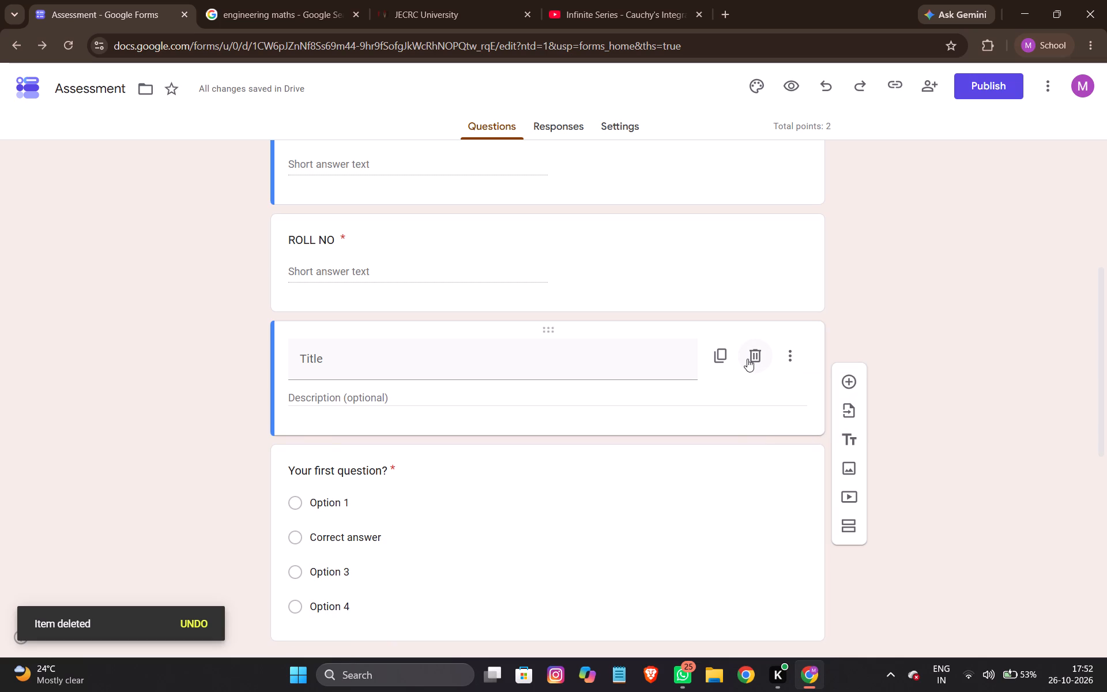
click(747, 359)
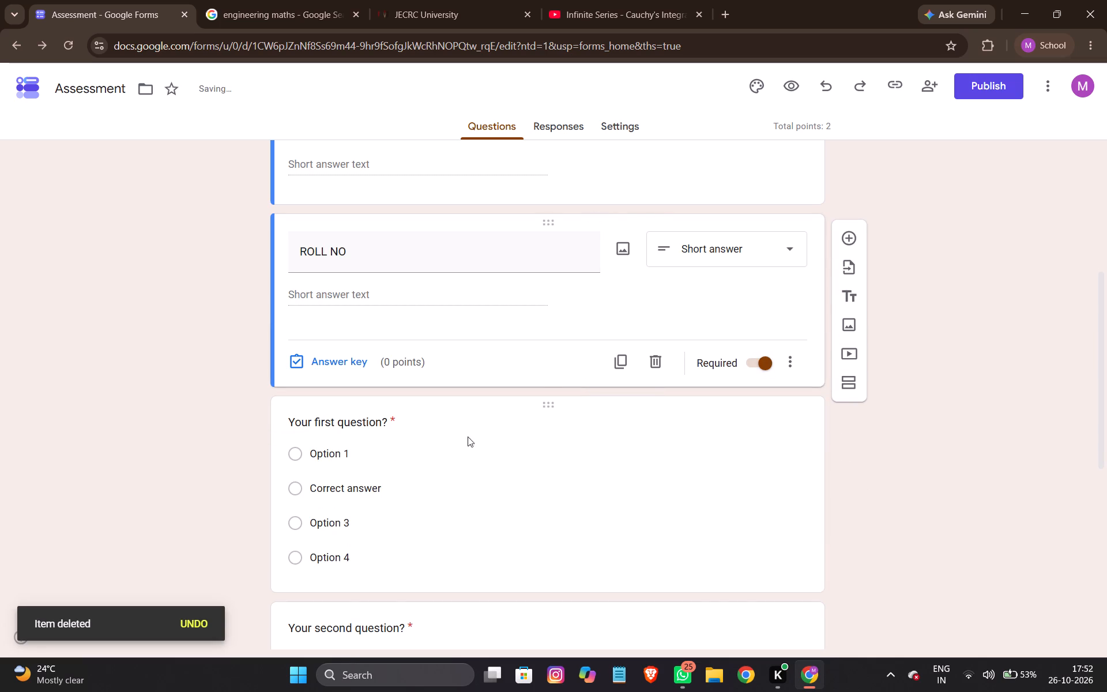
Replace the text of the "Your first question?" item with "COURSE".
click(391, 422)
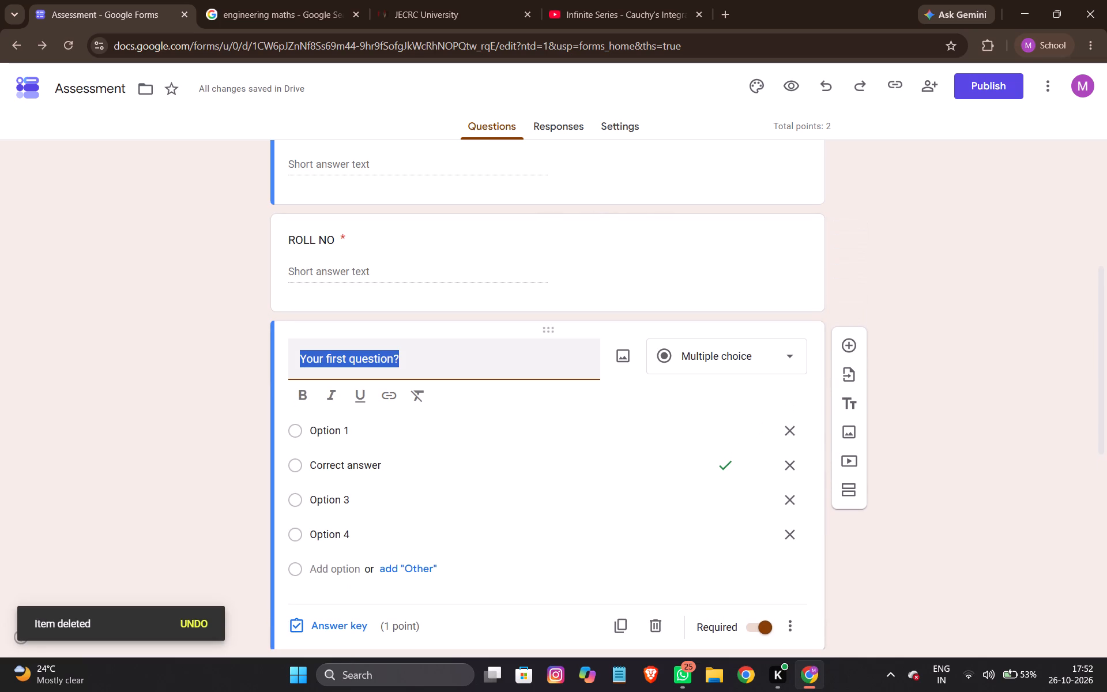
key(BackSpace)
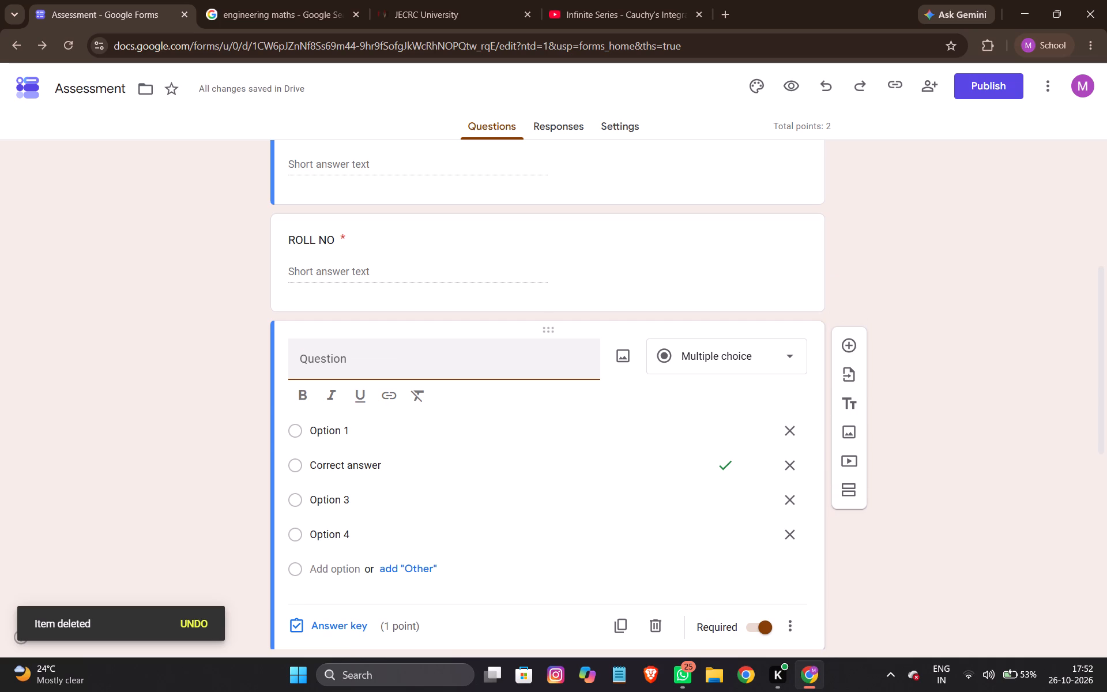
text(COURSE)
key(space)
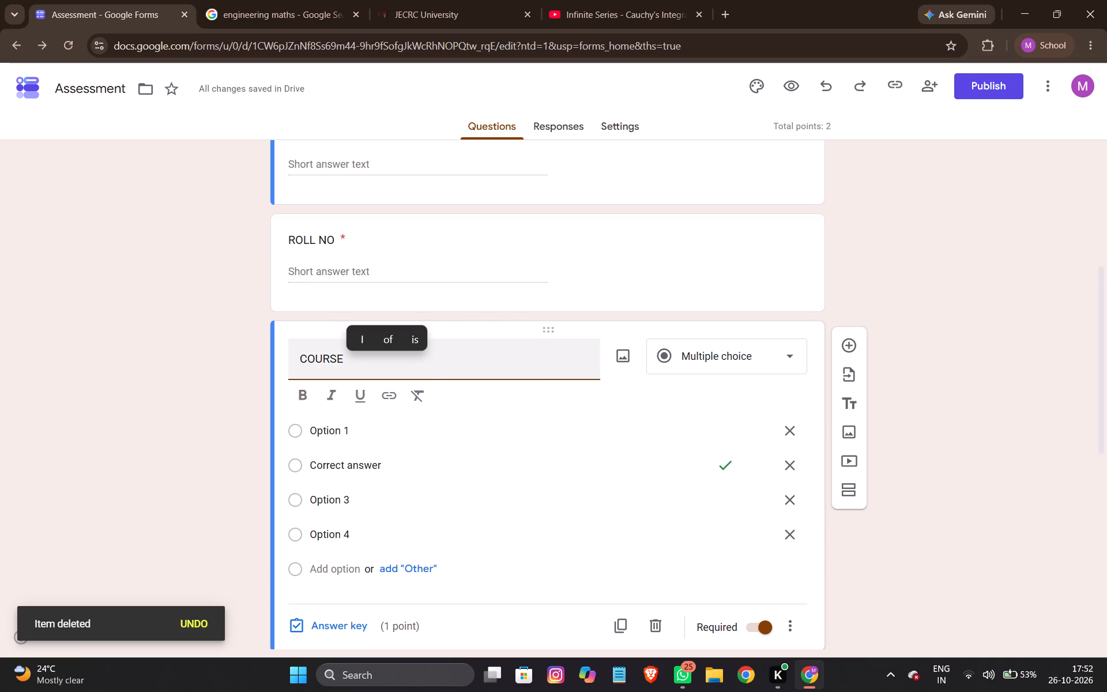
Change the COURSE question's type from multiple choice to Short answer.
click(771, 358)
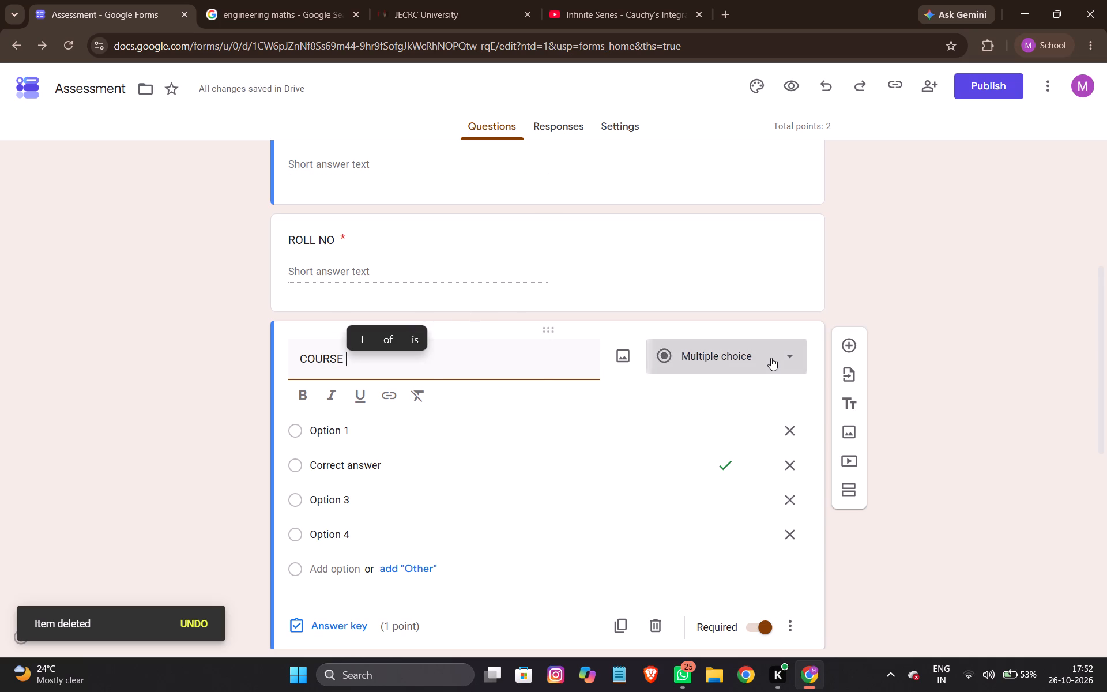
click(715, 193)
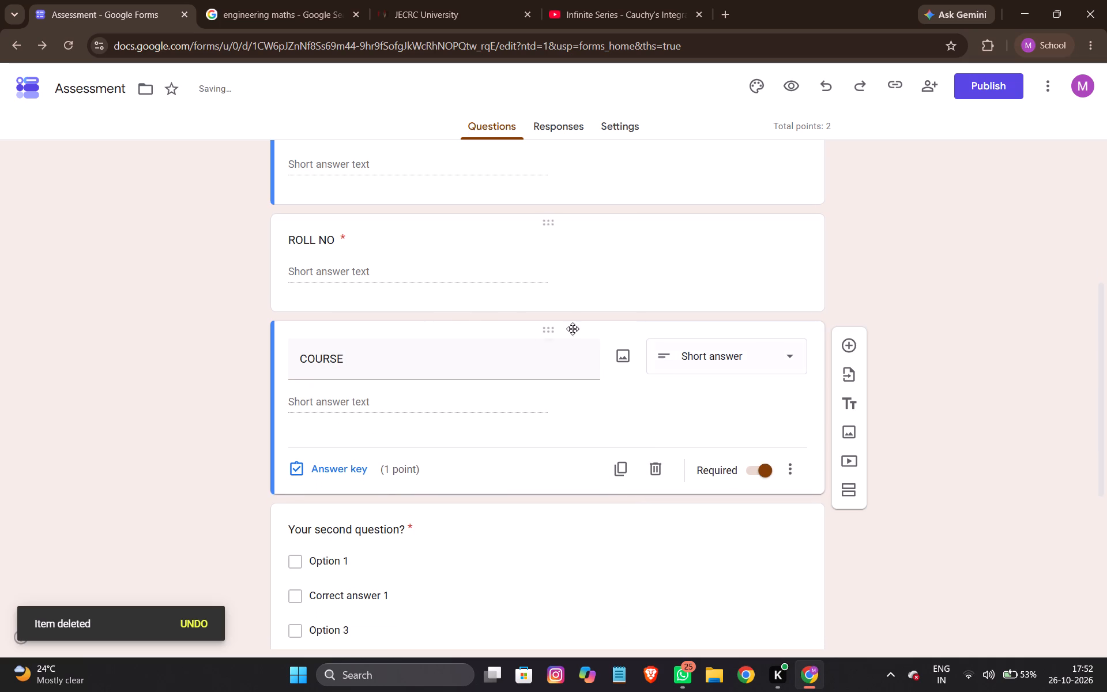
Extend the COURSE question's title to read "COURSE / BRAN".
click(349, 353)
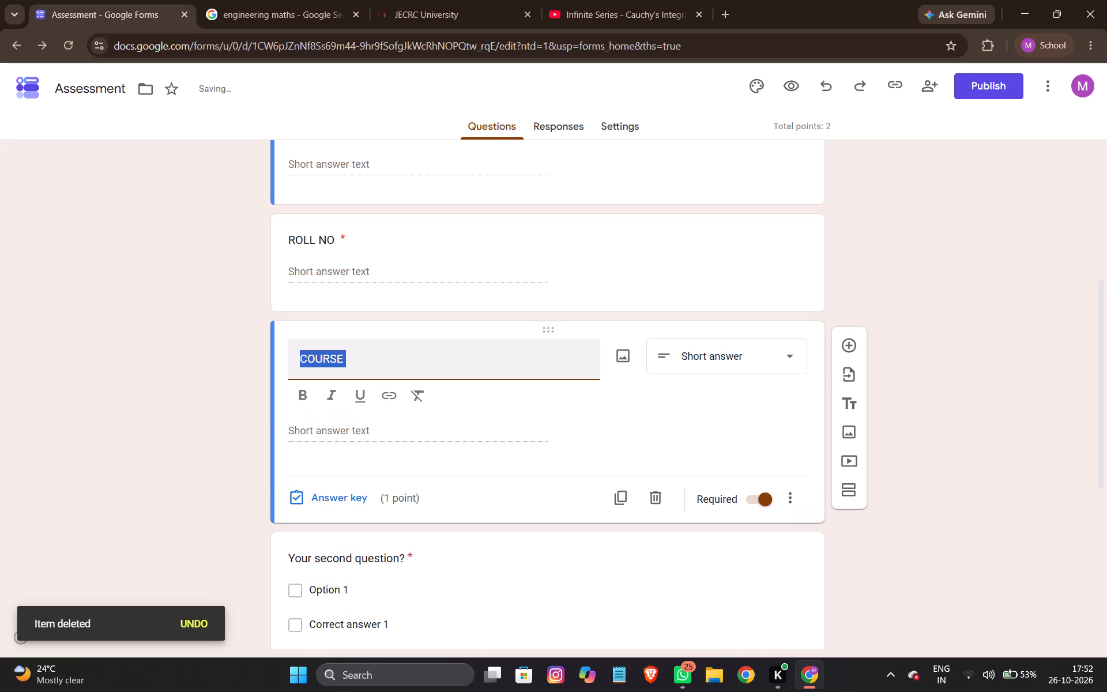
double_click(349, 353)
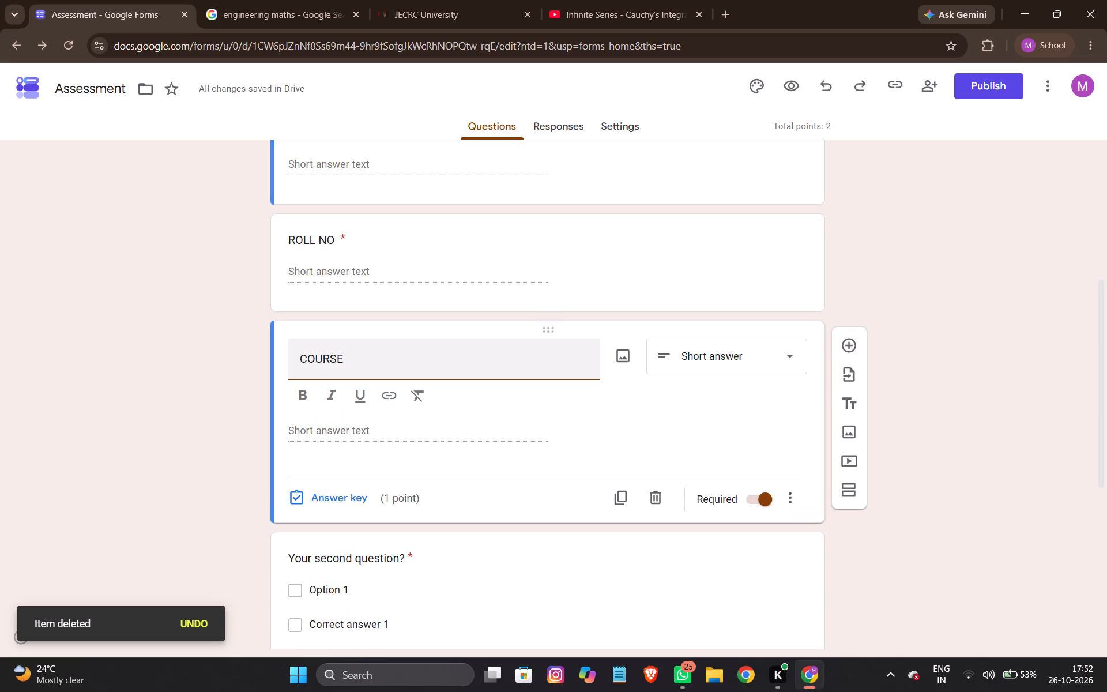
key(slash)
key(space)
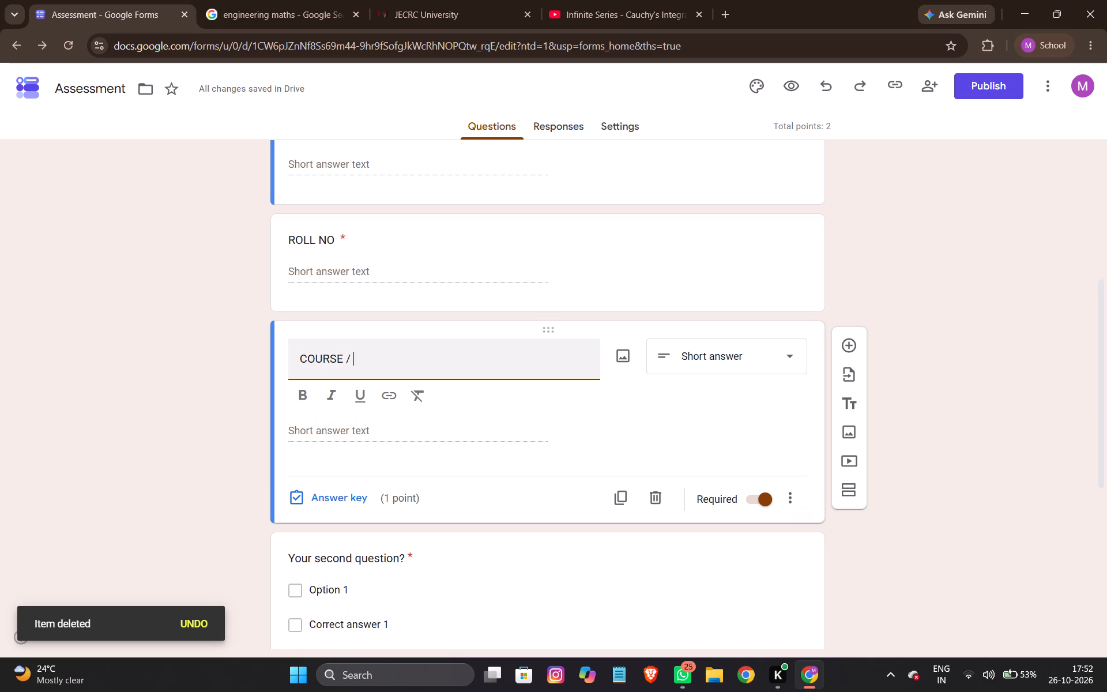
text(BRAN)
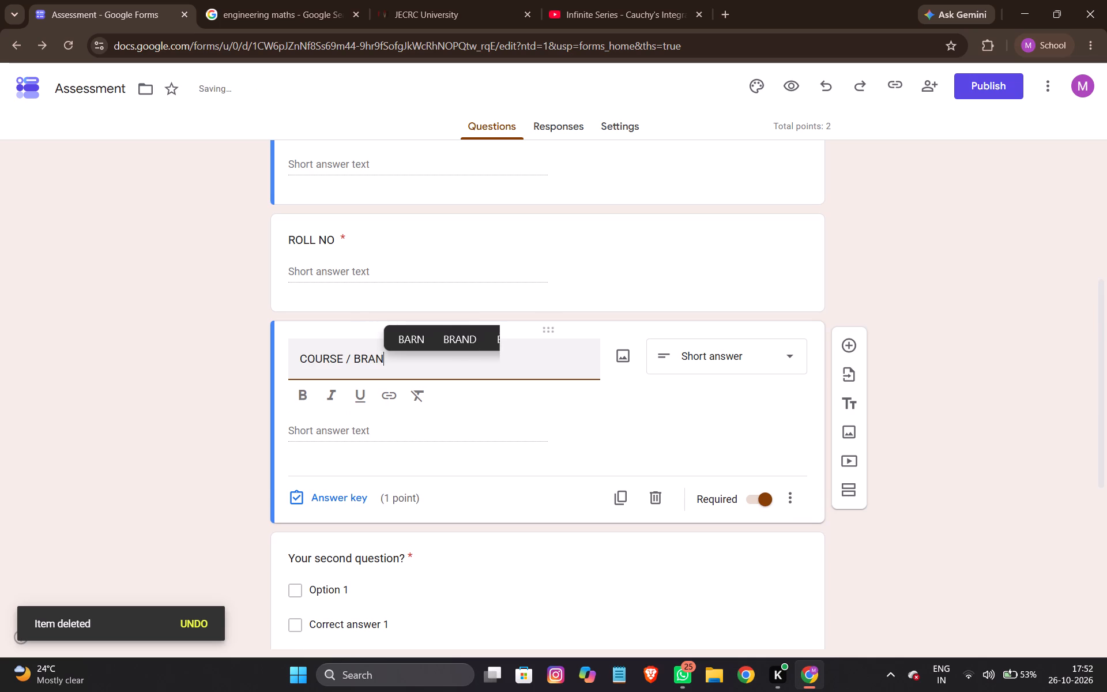
Clear the title of the short-answer question below ROLL NO and retitle it "SECTION".
key(BackSpace)
key(BackSpace)
key(BackSpace)
key(BackSpace)
key(BackSpace)
key(BackSpace)
key(BackSpace)
key(BackSpace)
key(BackSpace)
key(BackSpace)
key(BackSpace)
key(BackSpace)
key(BackSpace)
key(BackSpace)
key(BackSpace)
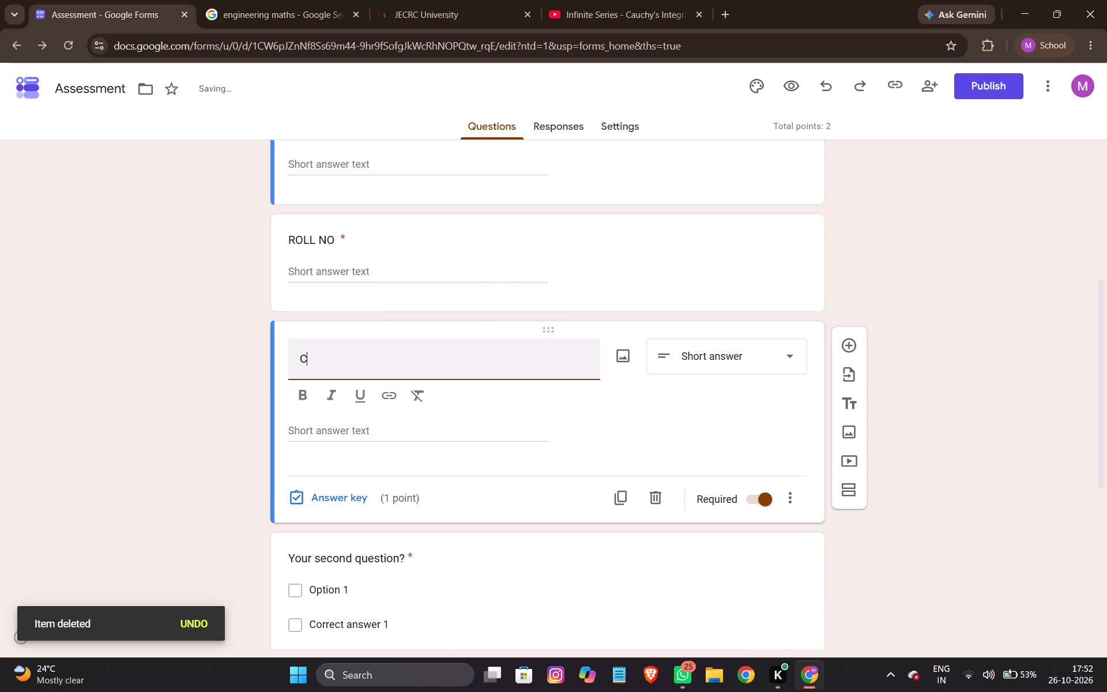
text(SECTION)
key(space)
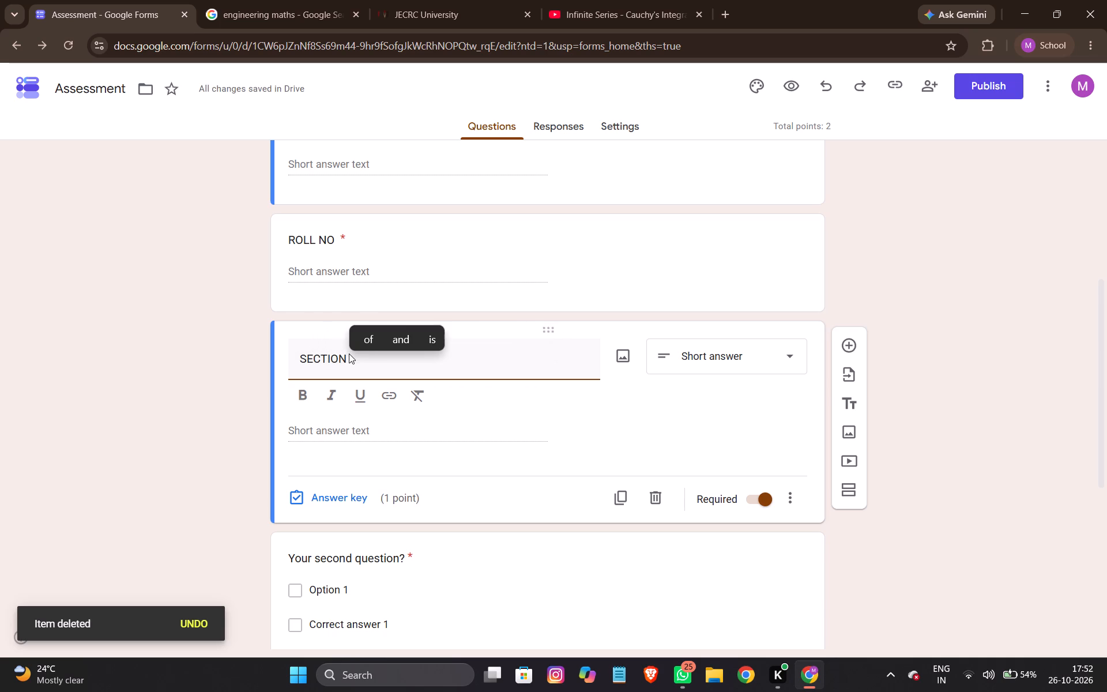
Add a new question directly below the SECTION question and open its title for editing.
scroll(349, 353, down, 3)
click(851, 347)
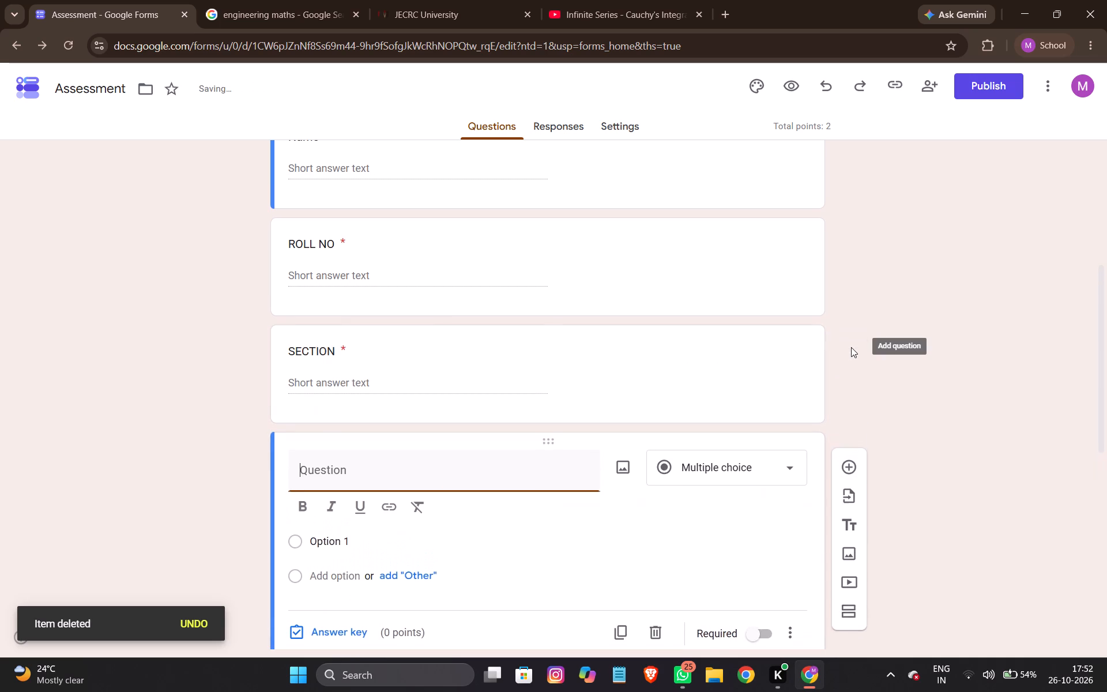
click(352, 479)
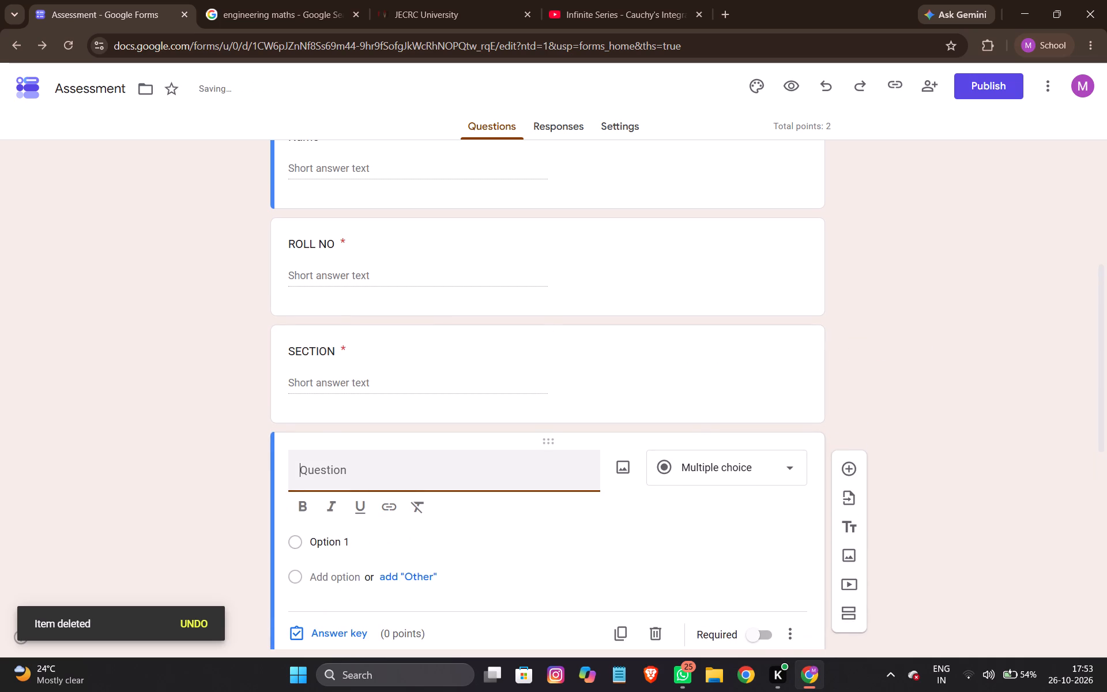
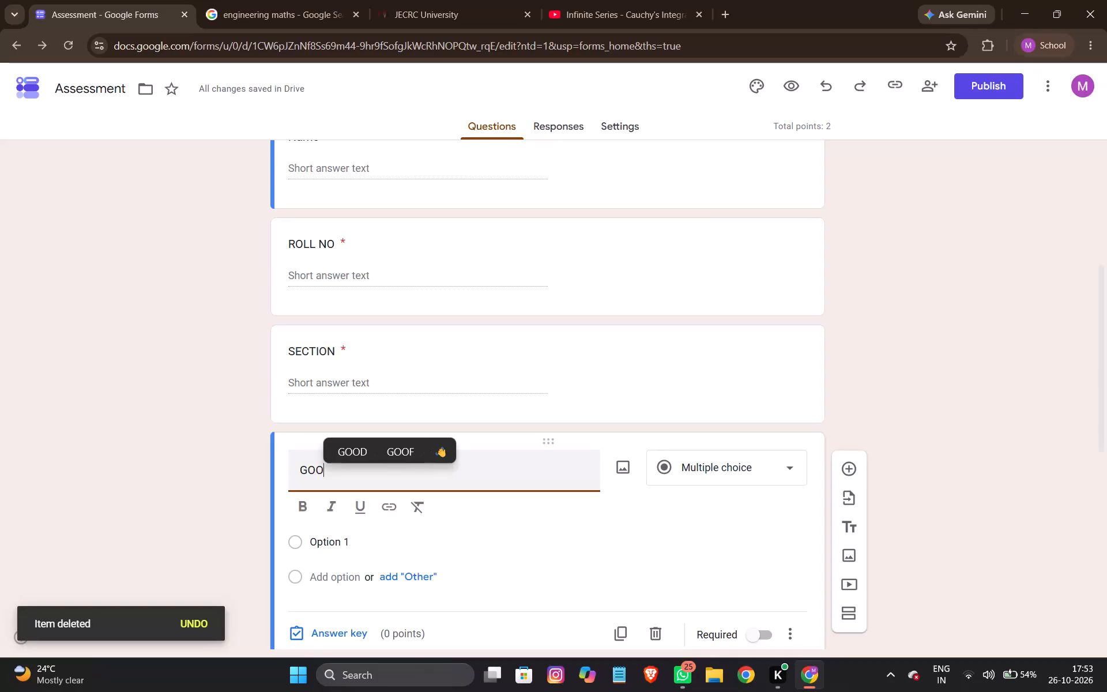
Title the new question below SECTION "GOOGLE FORM TYPE".
key(BackSpace)
text(E)
key(space)
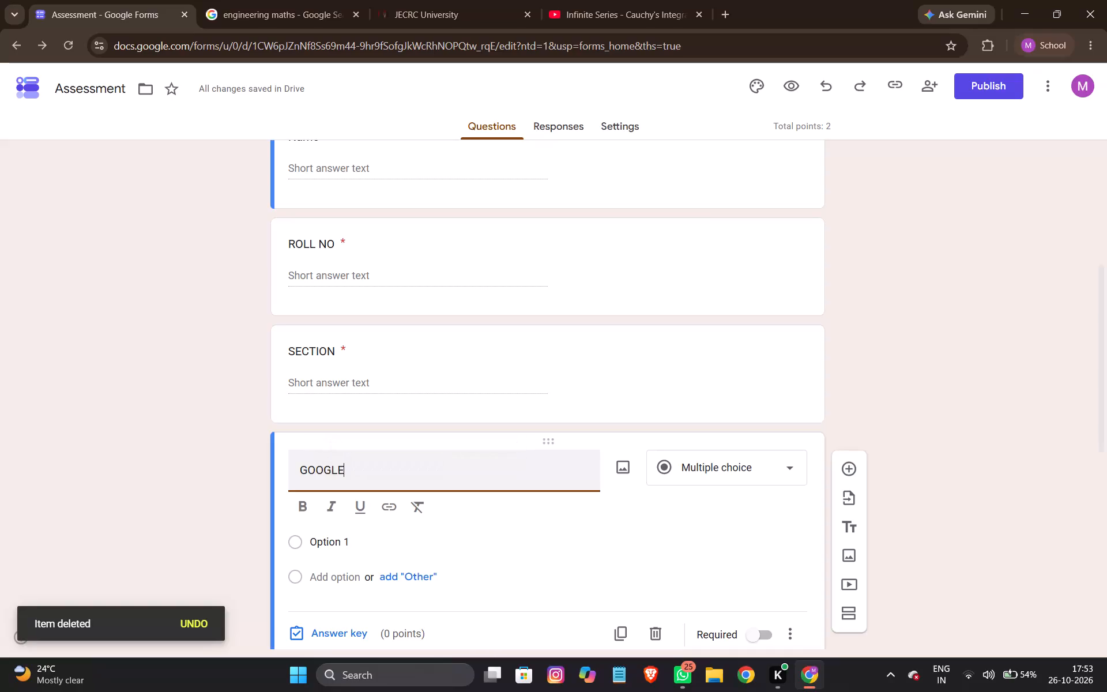
text(FOT)
key(BackSpace)
text(RM TYP)
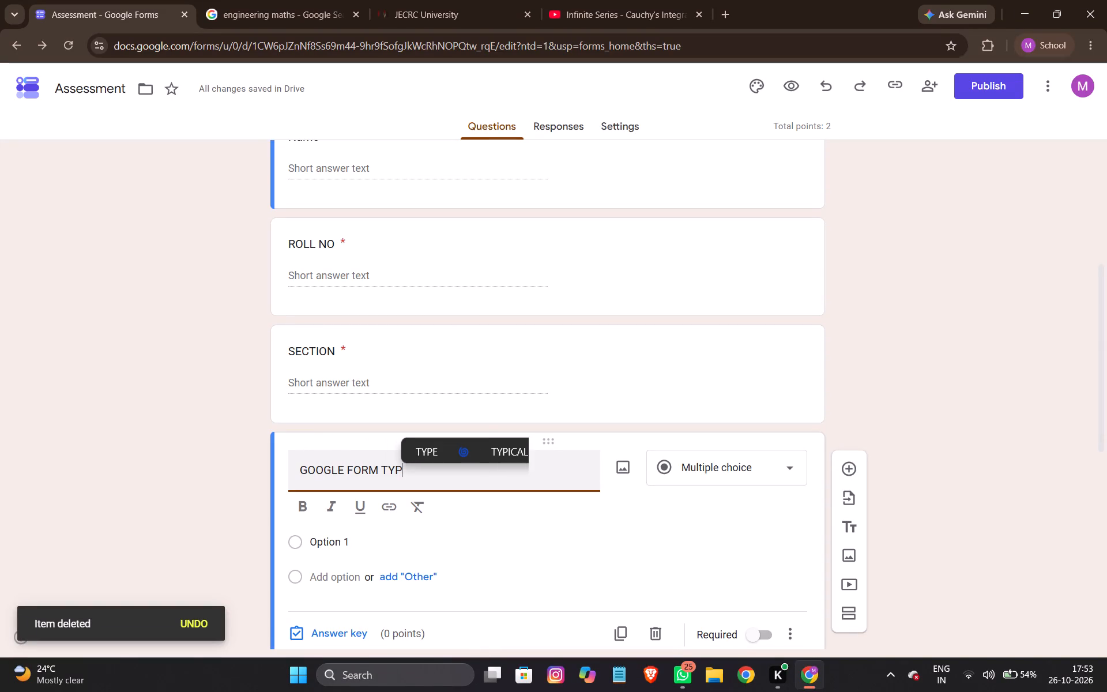
key(BackSpace)
key(e)
key(BackSpace)
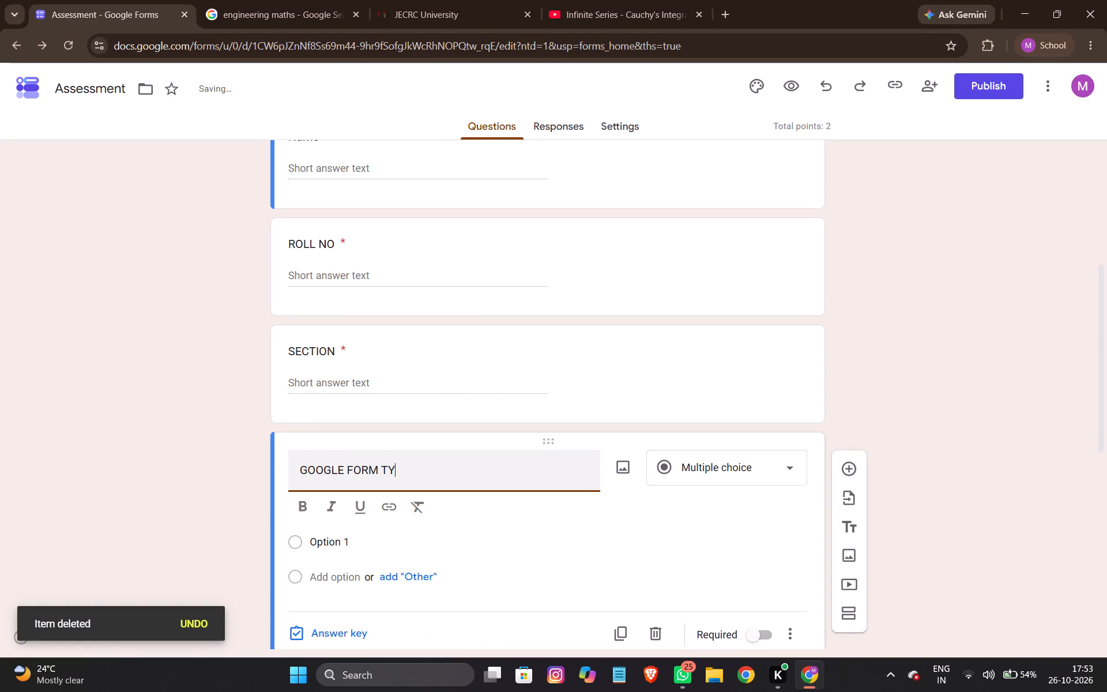
text(PE)
key(space)
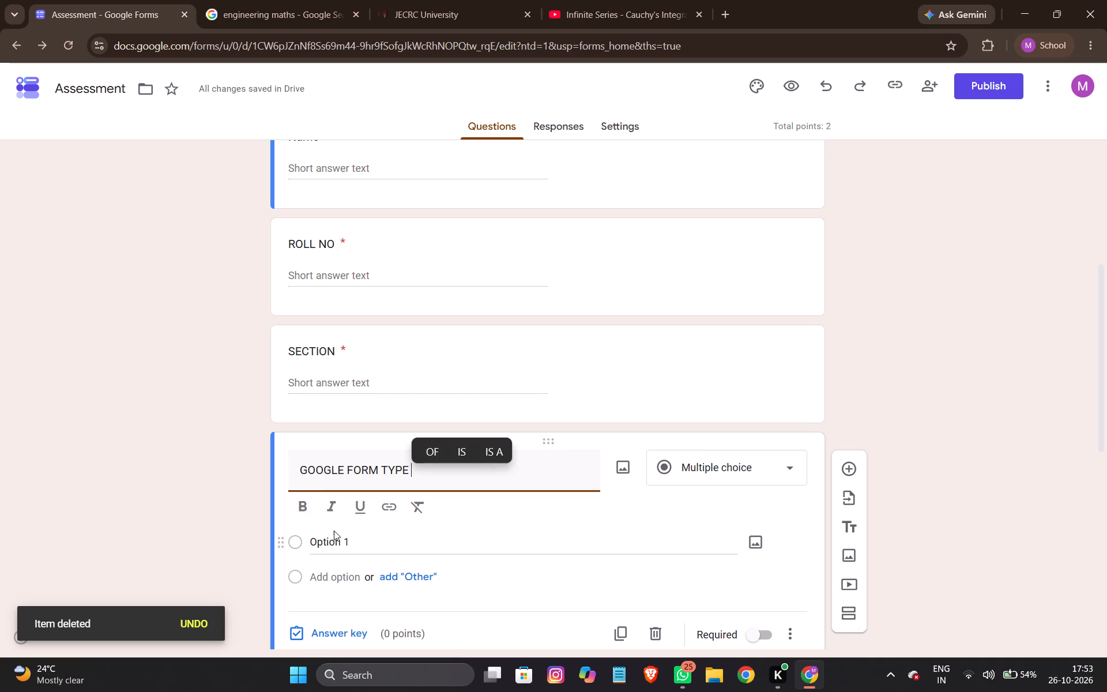
Give the GOOGLE FORM TYPE question two answer options, "LINK" and "PDF".
click(349, 541)
key(BackSpace)
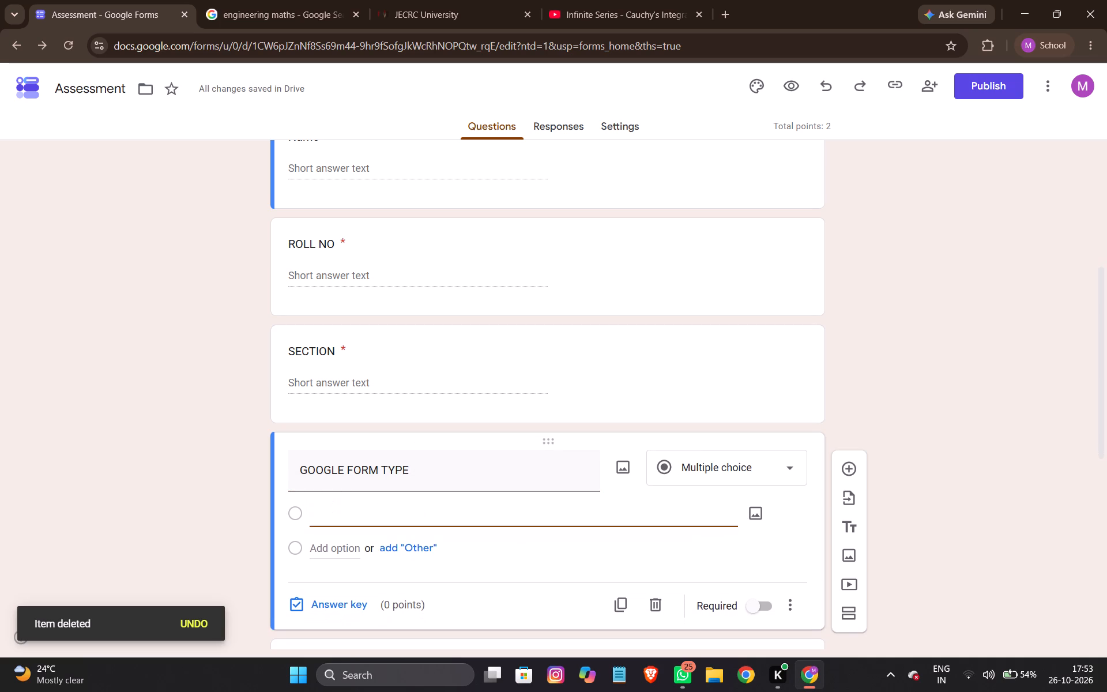
text(LINK)
key(space)
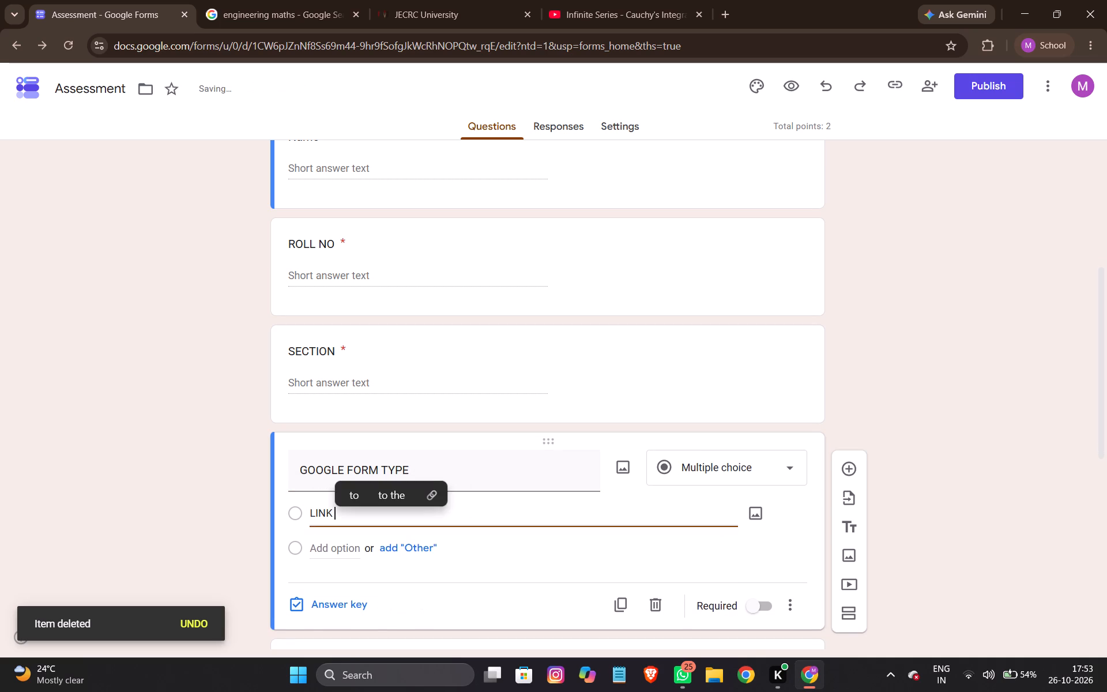
key(Down)
key(p)
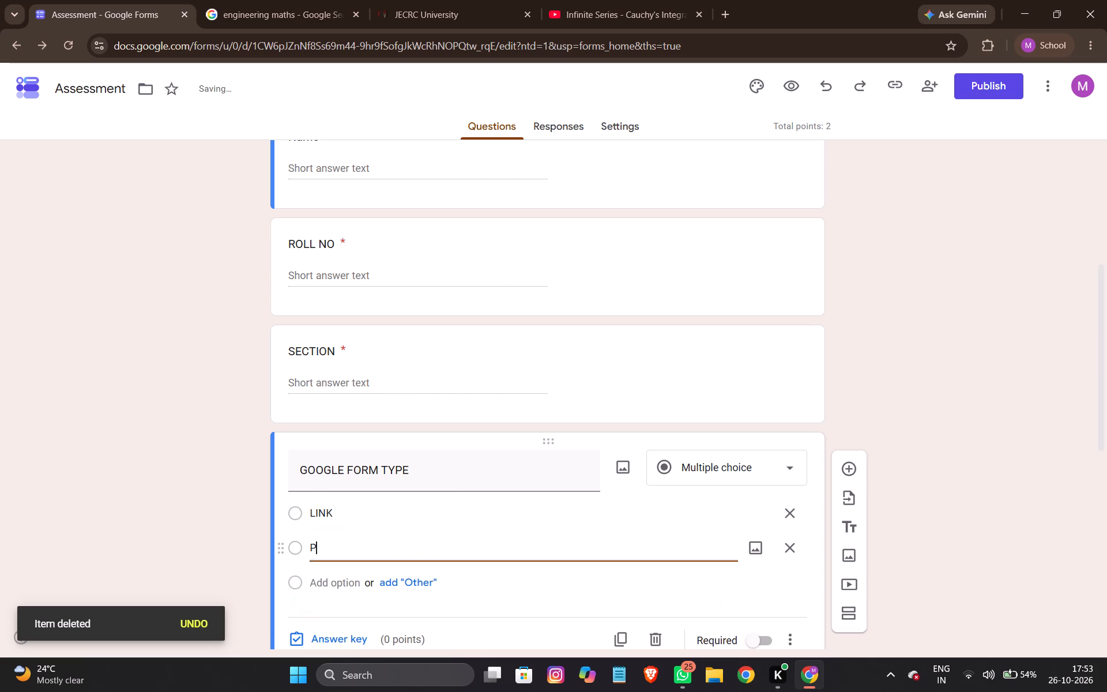
text(DFG)
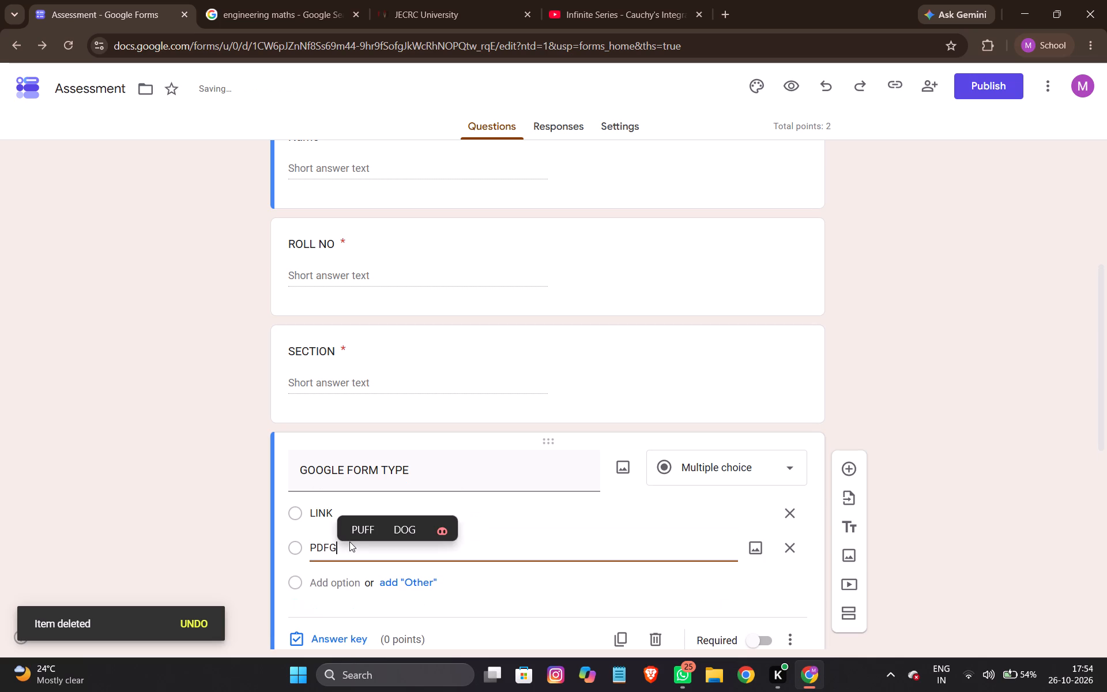
key(BackSpace)
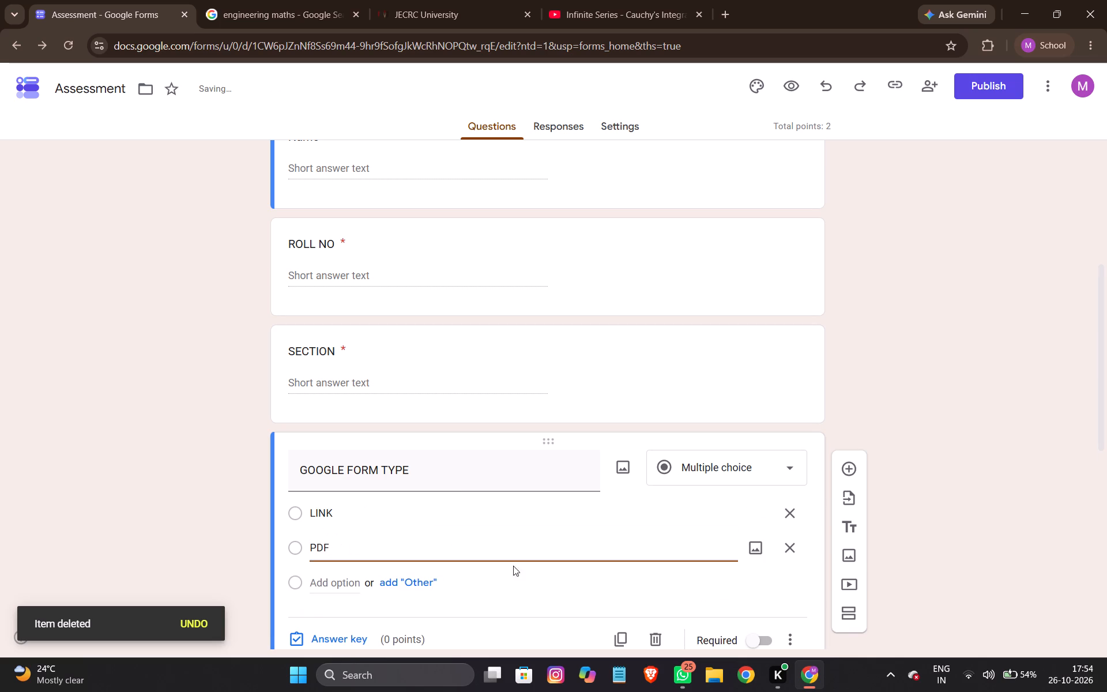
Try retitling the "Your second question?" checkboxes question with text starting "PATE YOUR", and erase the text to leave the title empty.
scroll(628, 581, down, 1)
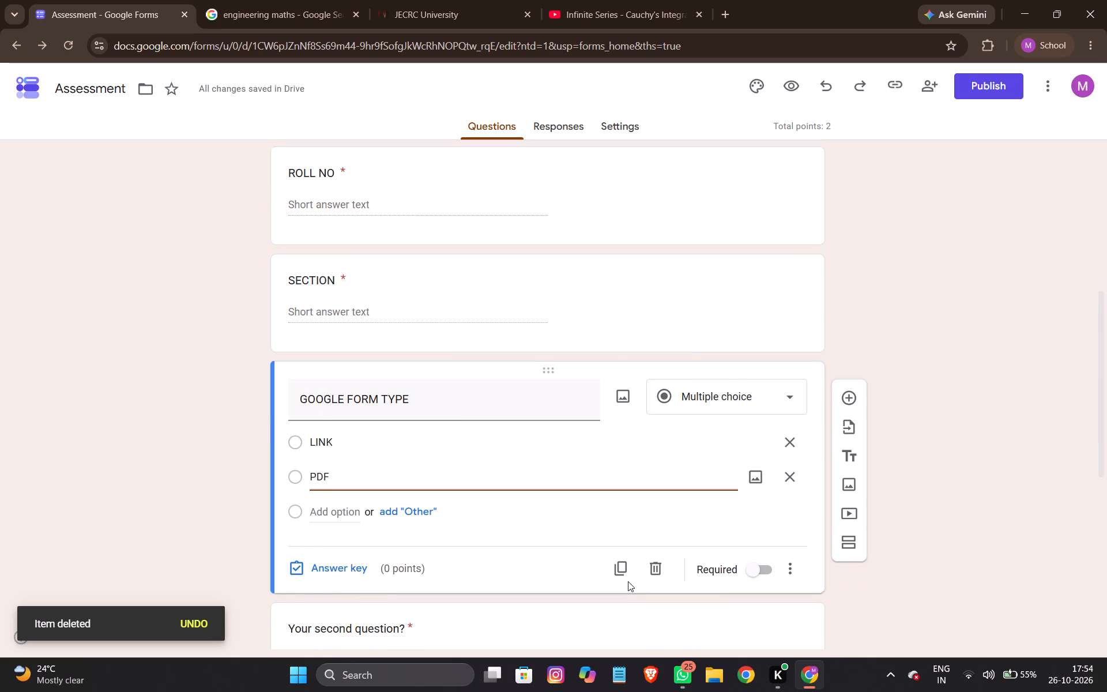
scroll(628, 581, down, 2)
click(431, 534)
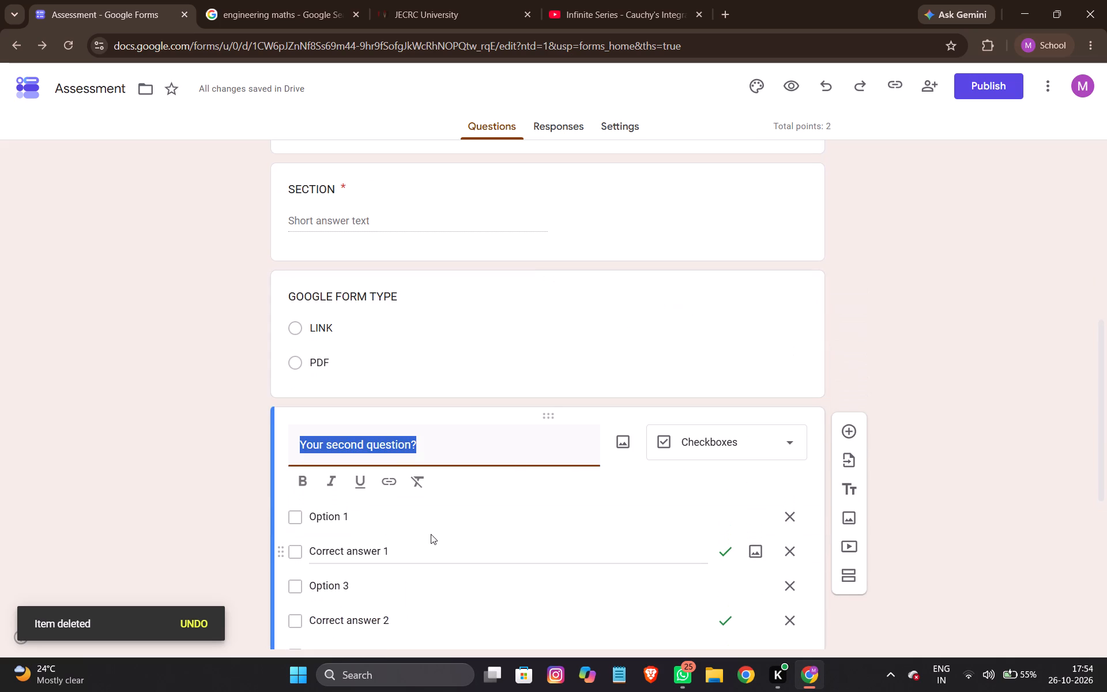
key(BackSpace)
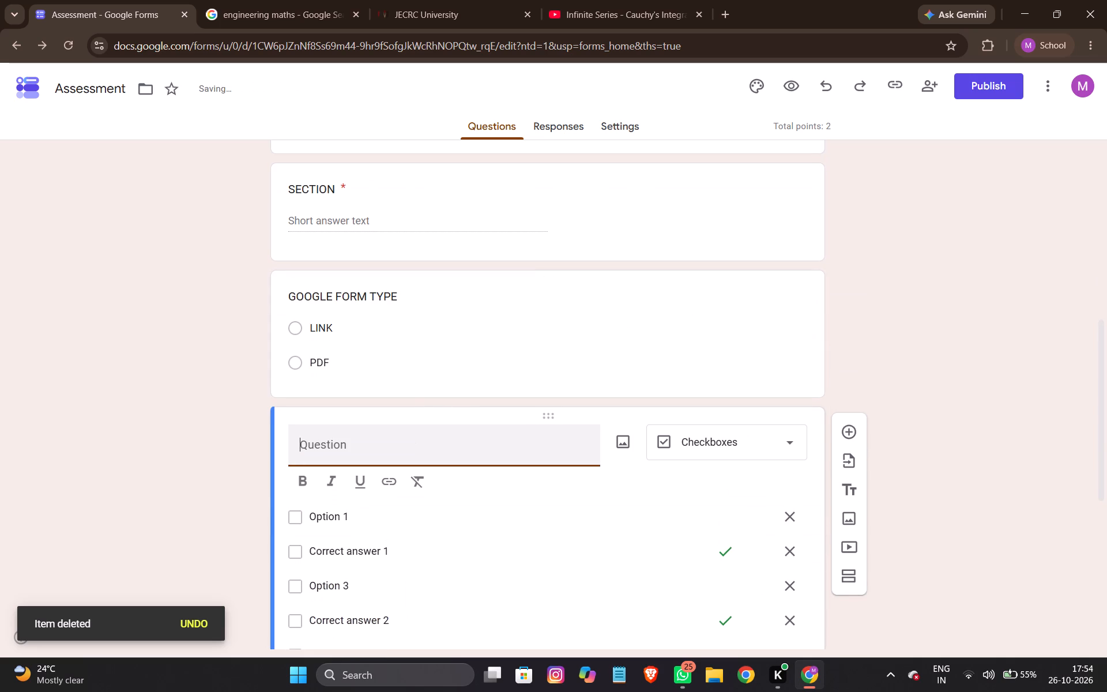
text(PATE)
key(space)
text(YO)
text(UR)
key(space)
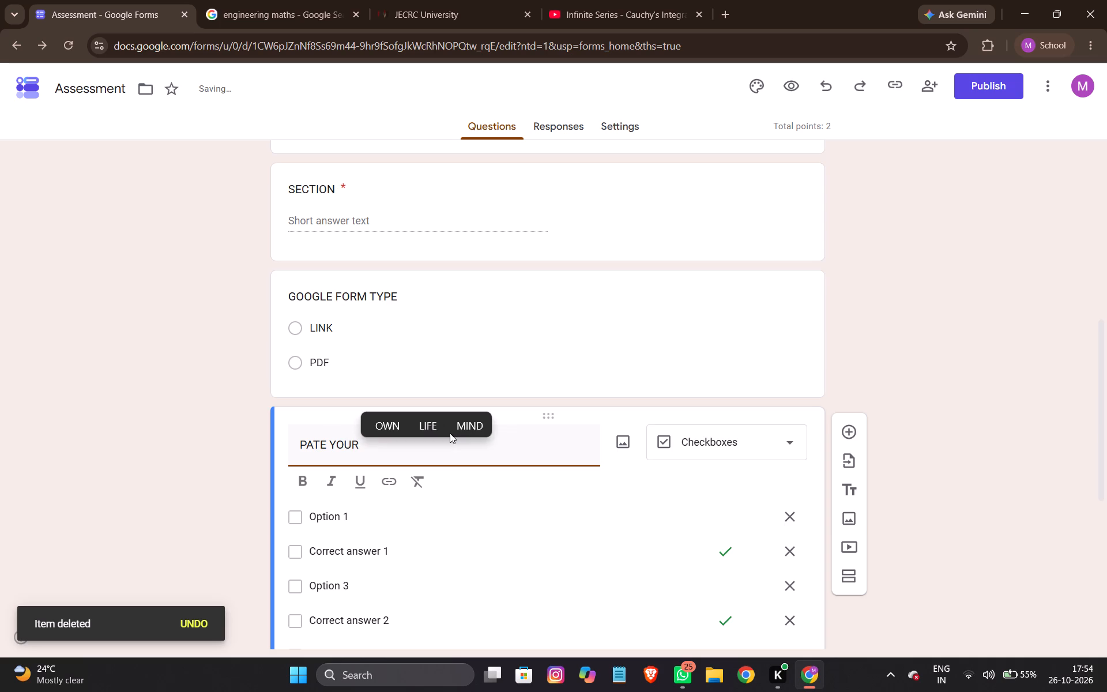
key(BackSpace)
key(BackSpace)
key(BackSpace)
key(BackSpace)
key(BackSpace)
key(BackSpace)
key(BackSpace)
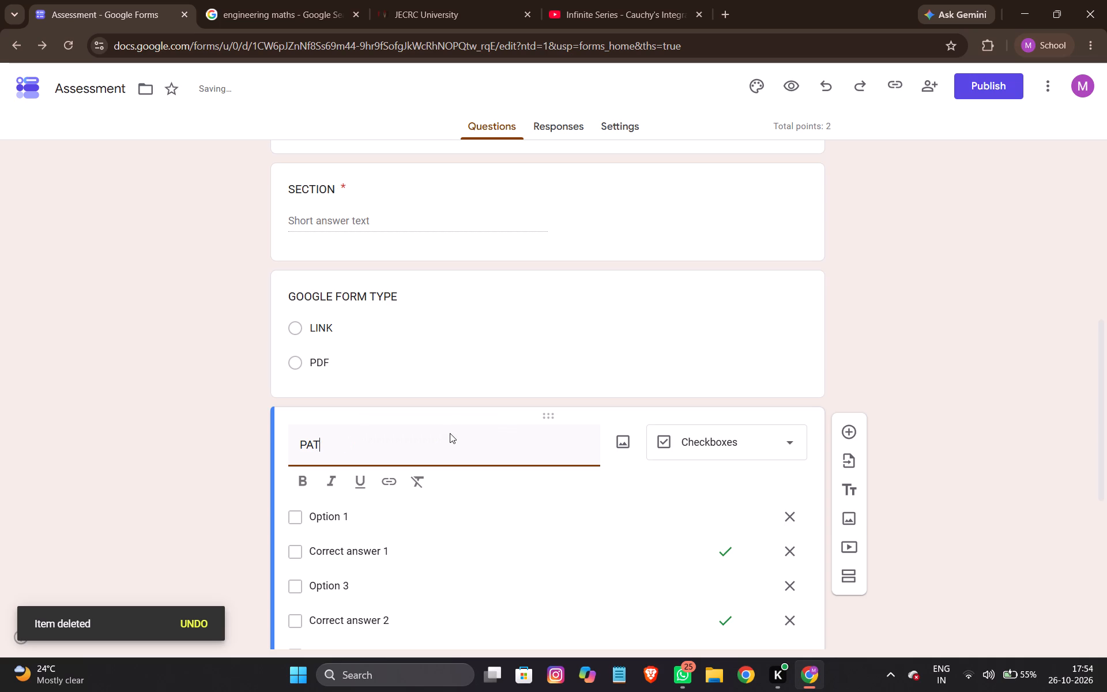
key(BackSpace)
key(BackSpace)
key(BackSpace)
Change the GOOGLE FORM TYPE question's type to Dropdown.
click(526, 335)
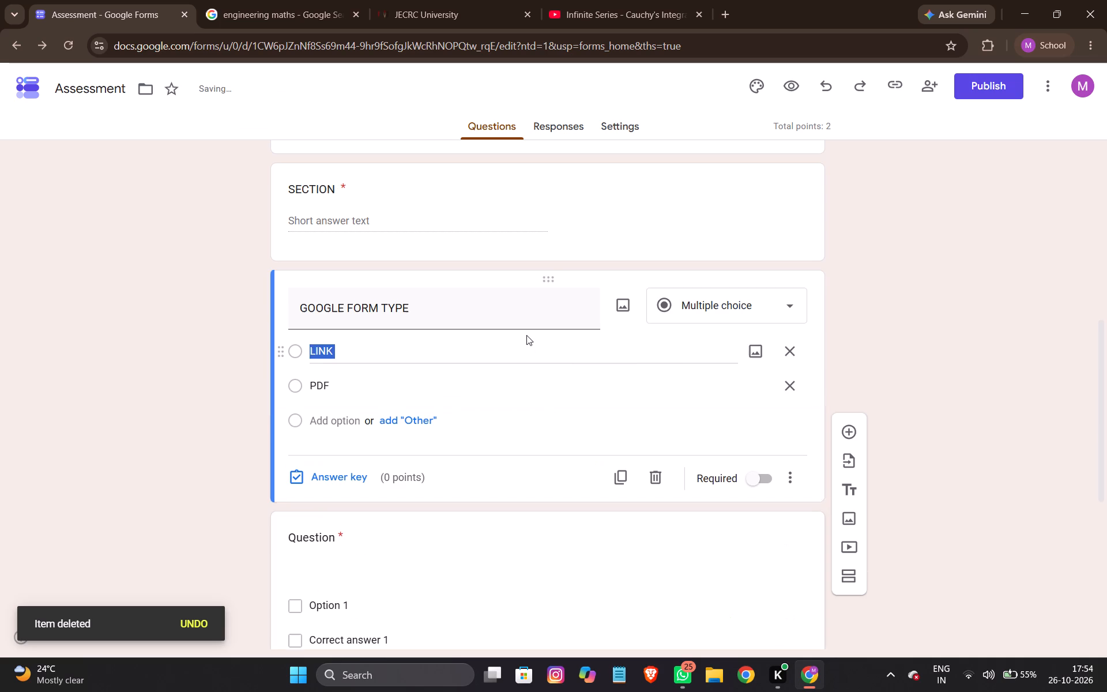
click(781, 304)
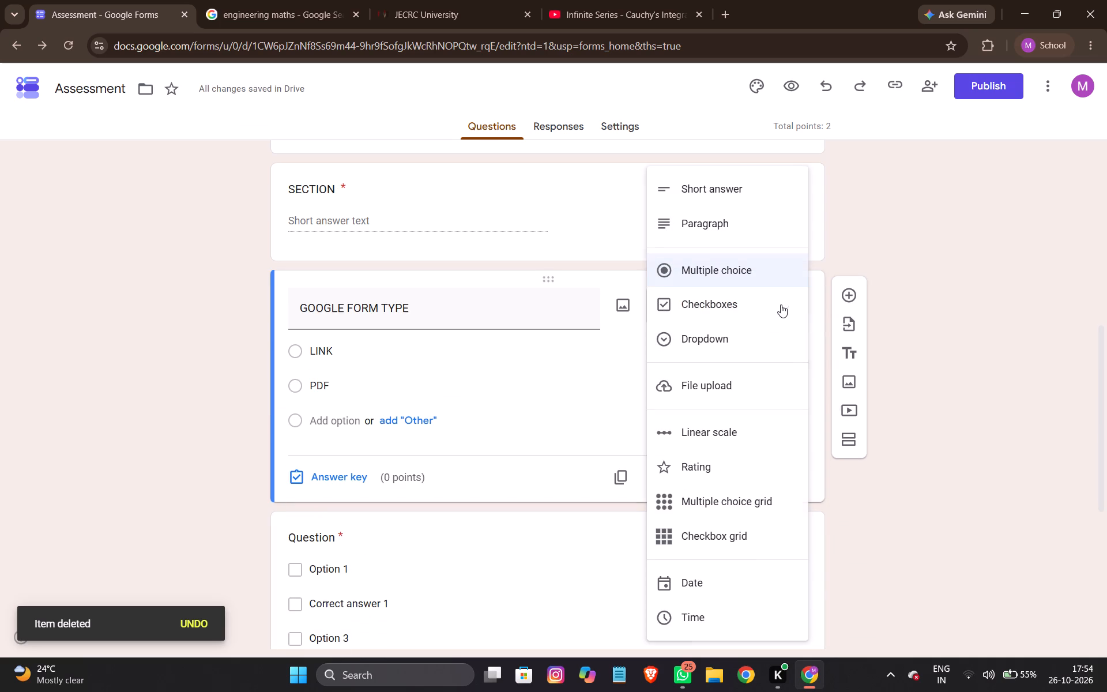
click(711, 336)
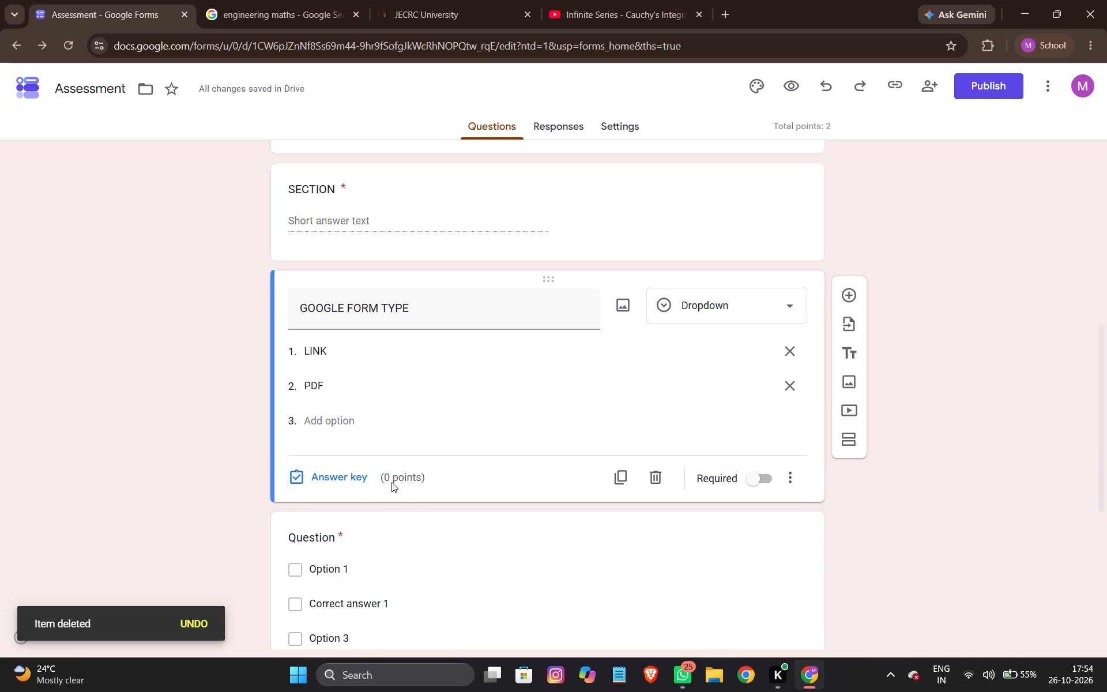
Delete the three questions below GOOGLE FORM TYPE: the untitled paragraph, "Your third question?" and the untitled checkboxes question.
scroll(404, 501, down, 7)
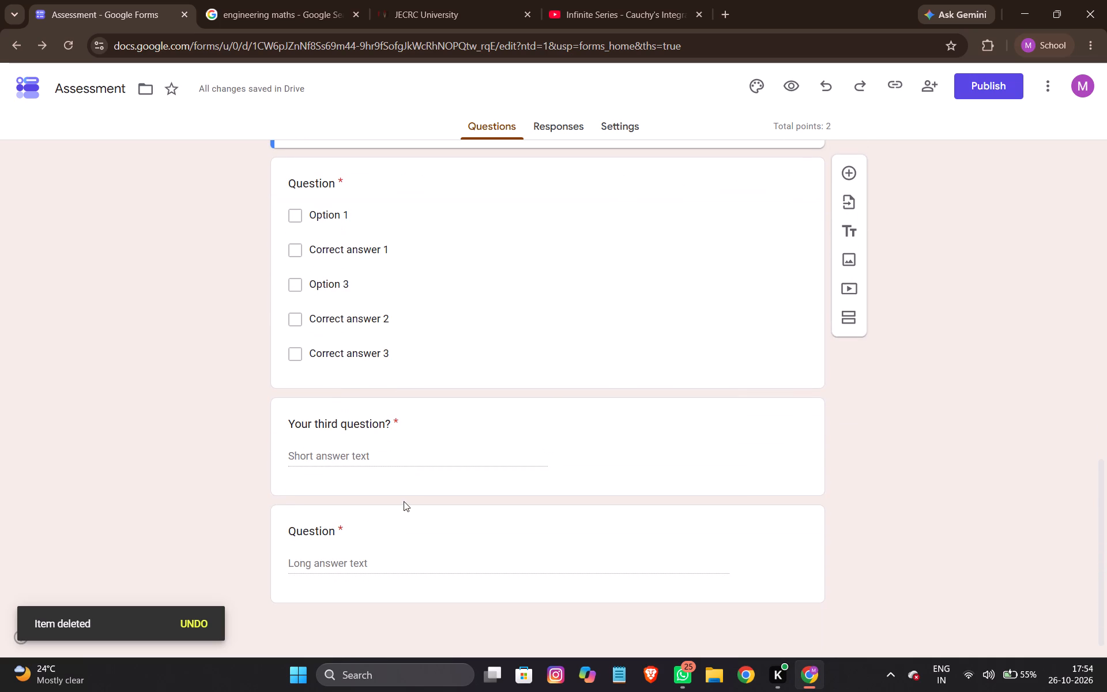
click(761, 539)
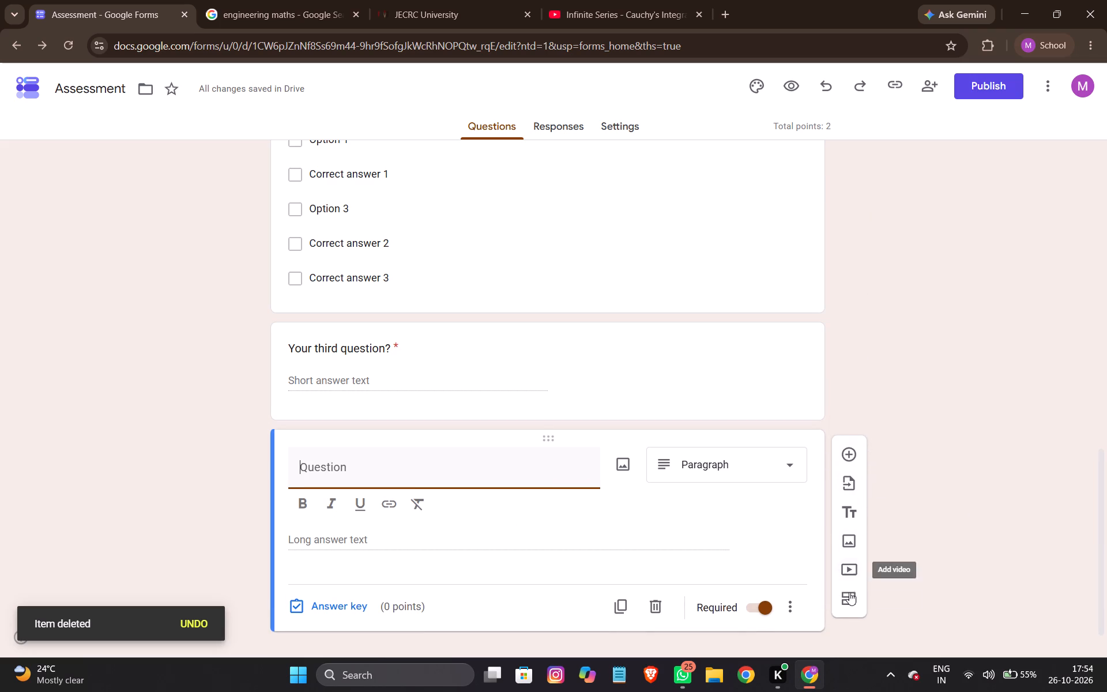
click(789, 602)
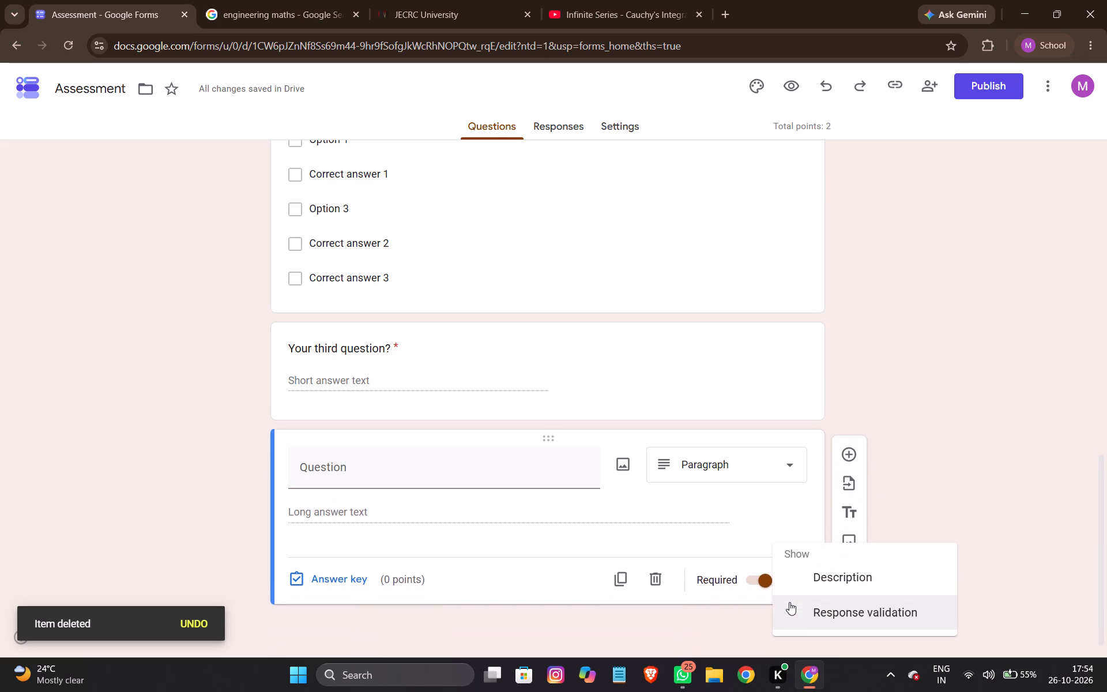
click(696, 629)
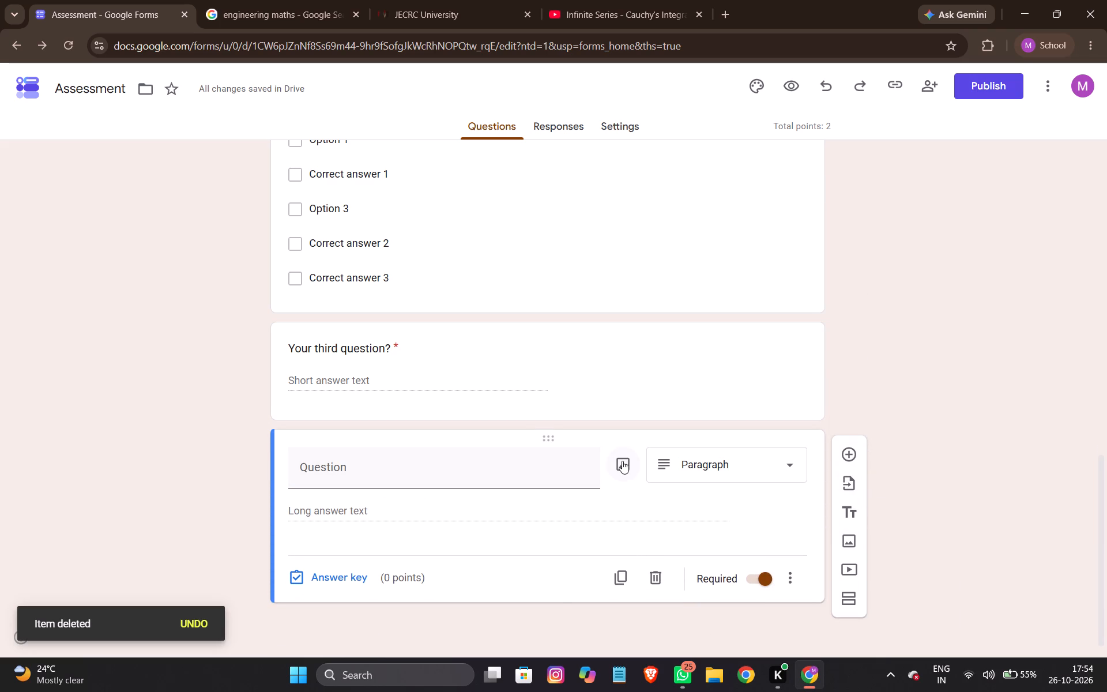
click(656, 582)
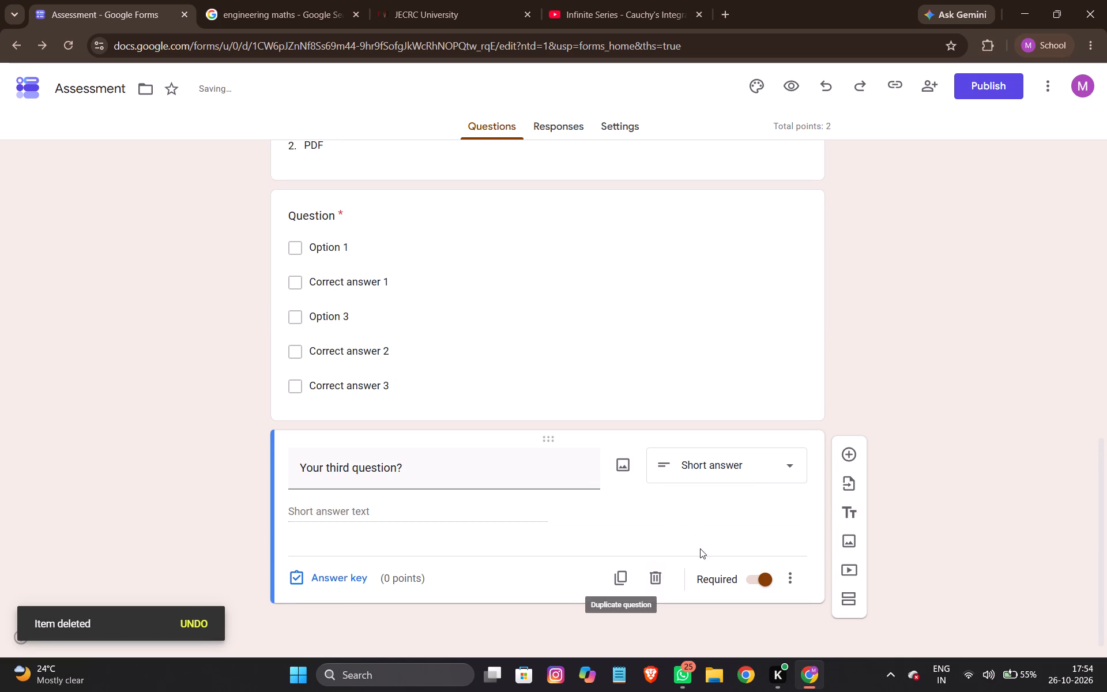
click(651, 577)
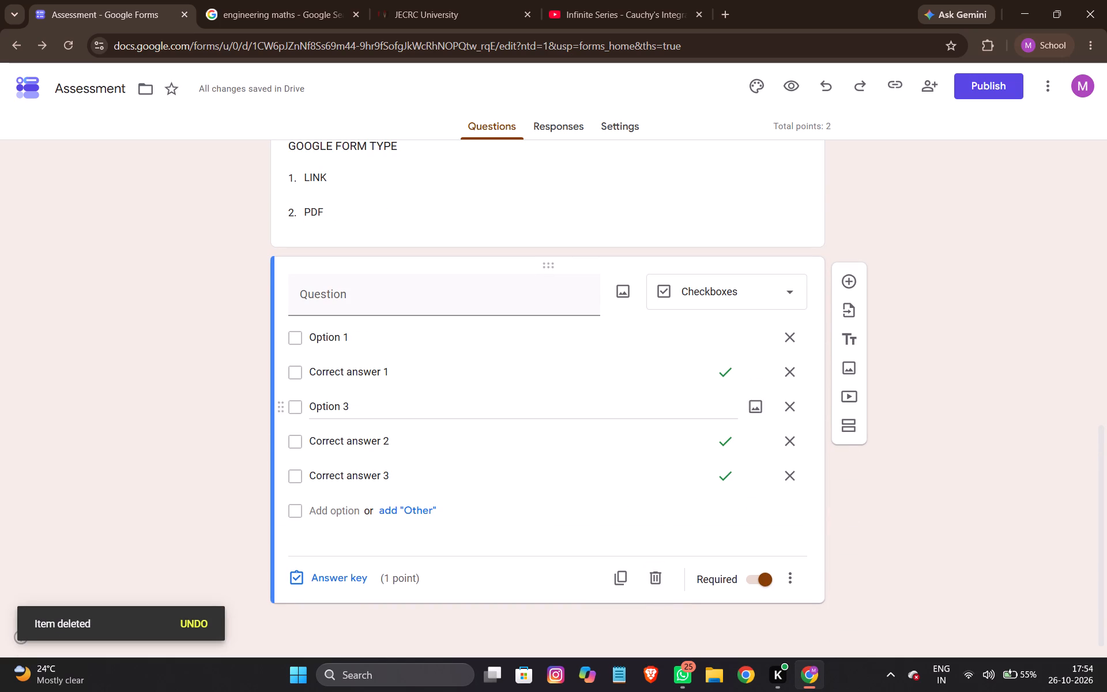
click(649, 576)
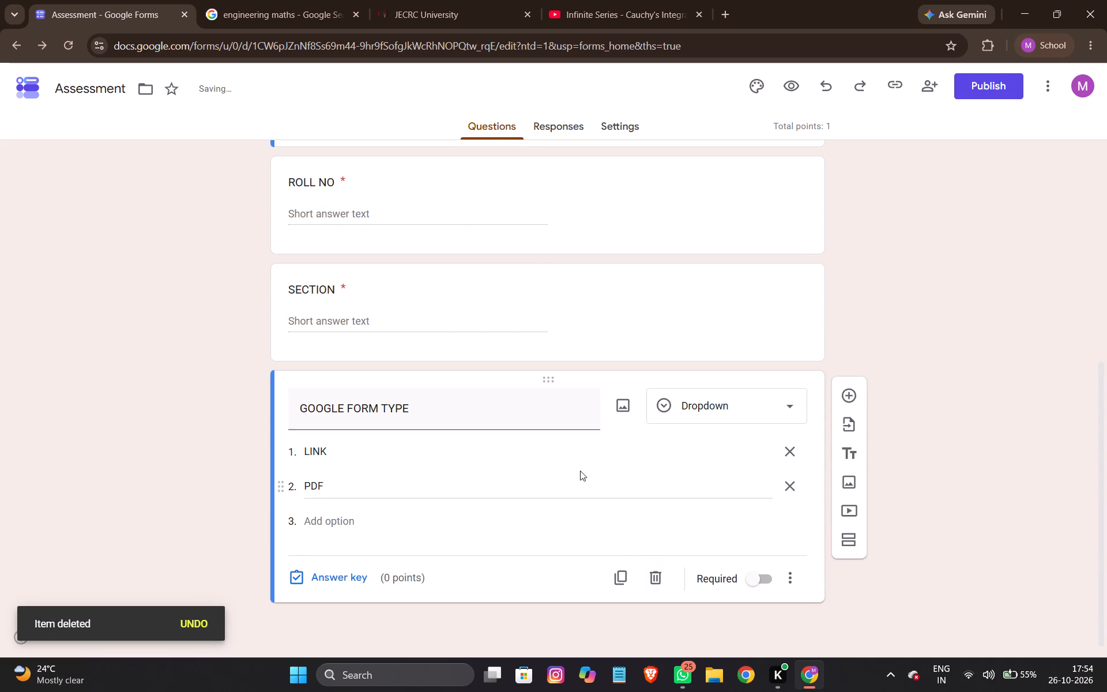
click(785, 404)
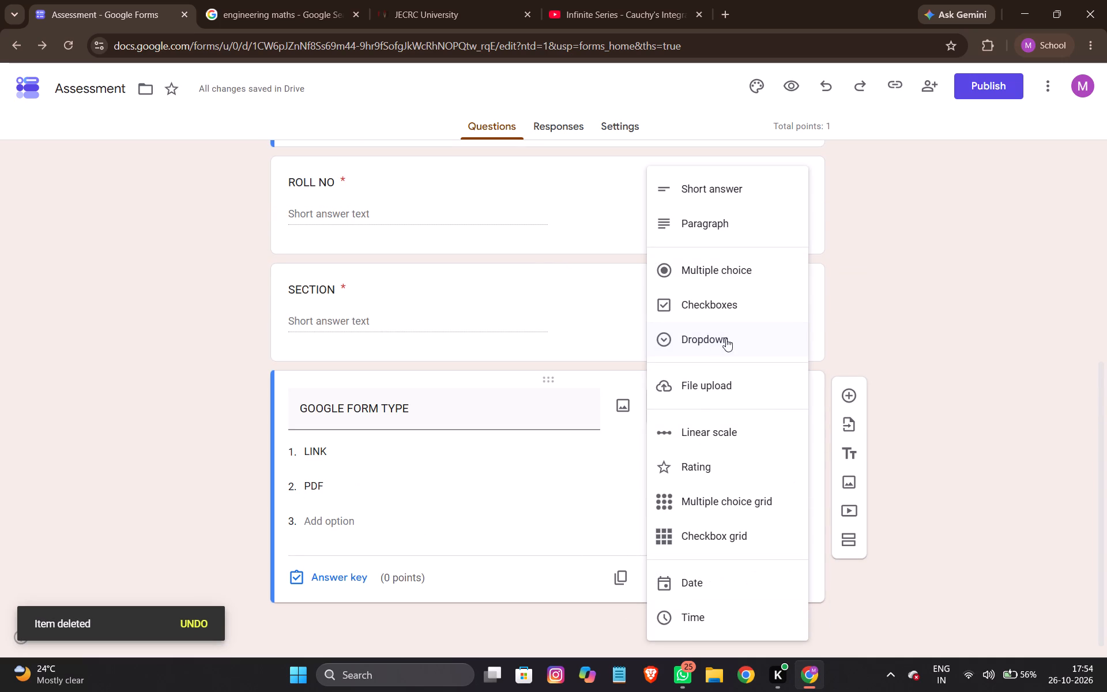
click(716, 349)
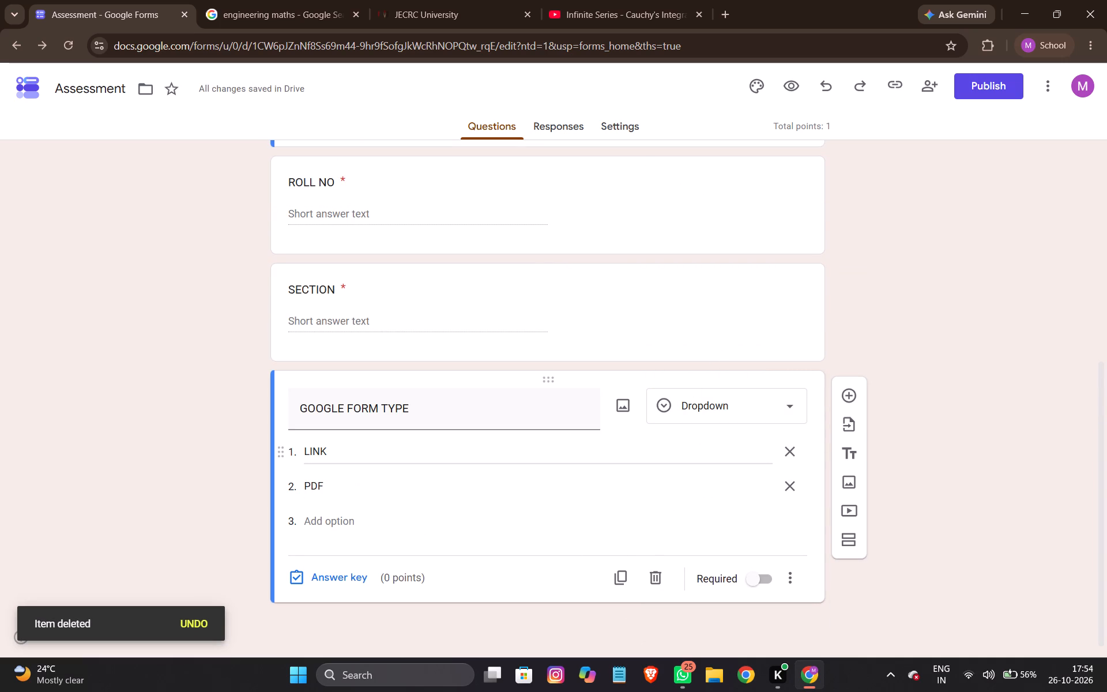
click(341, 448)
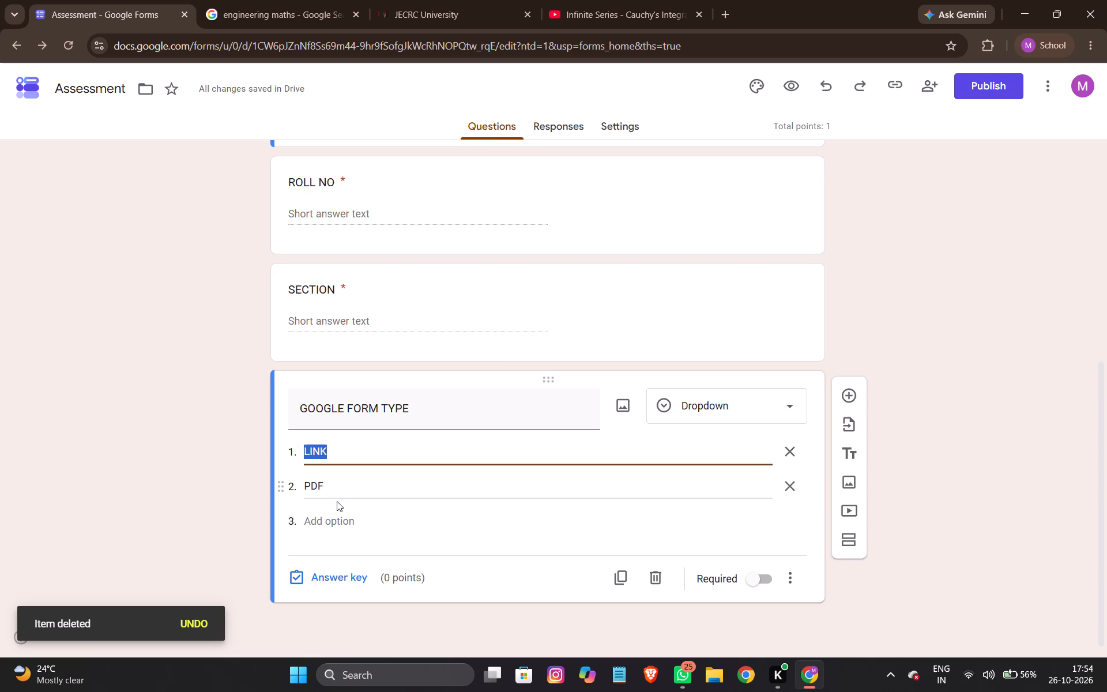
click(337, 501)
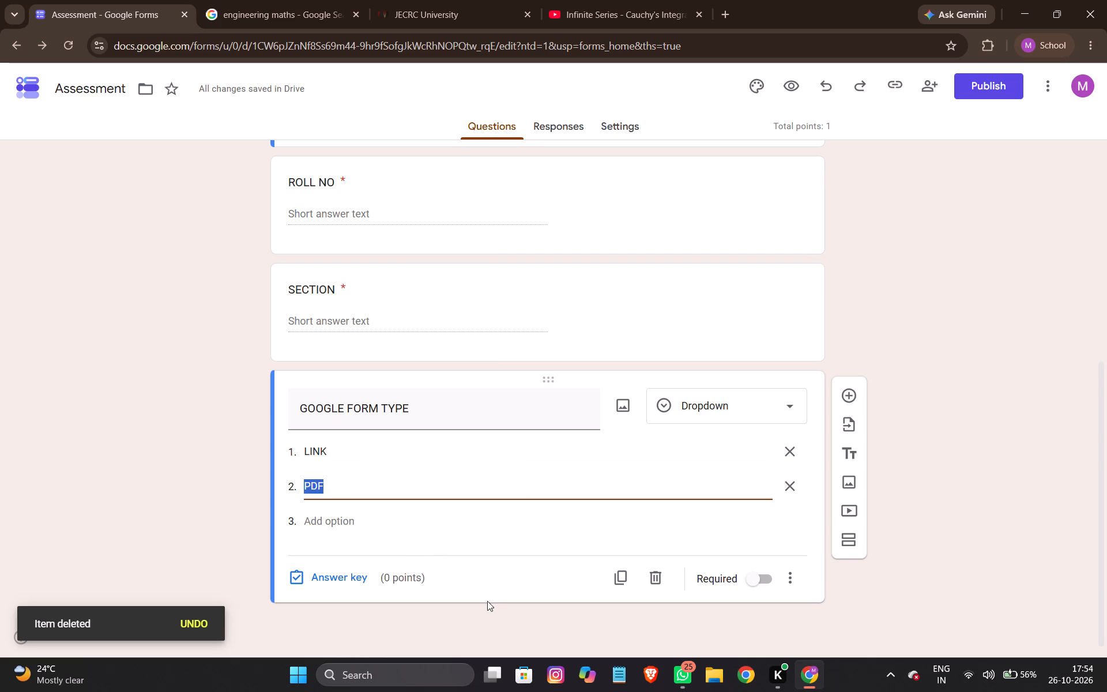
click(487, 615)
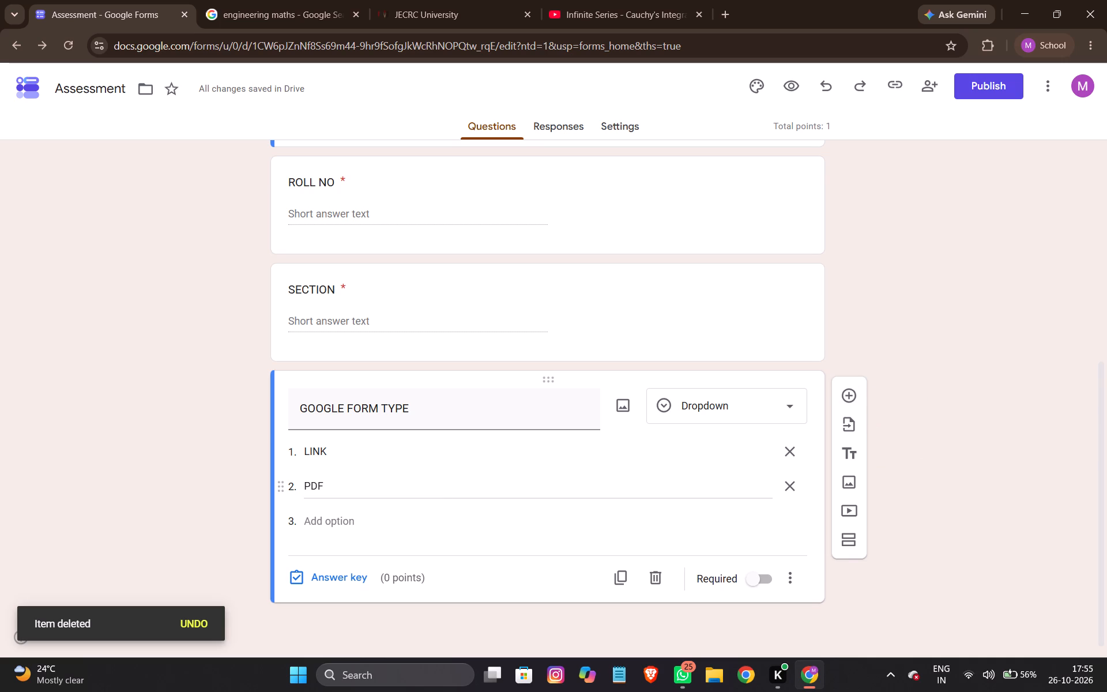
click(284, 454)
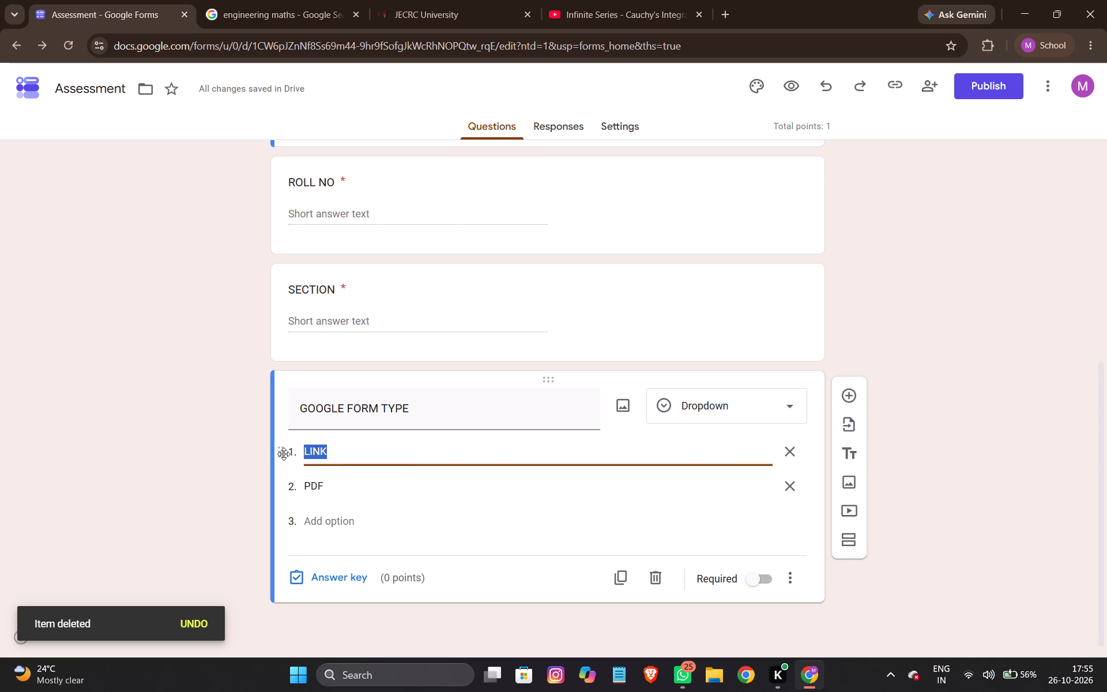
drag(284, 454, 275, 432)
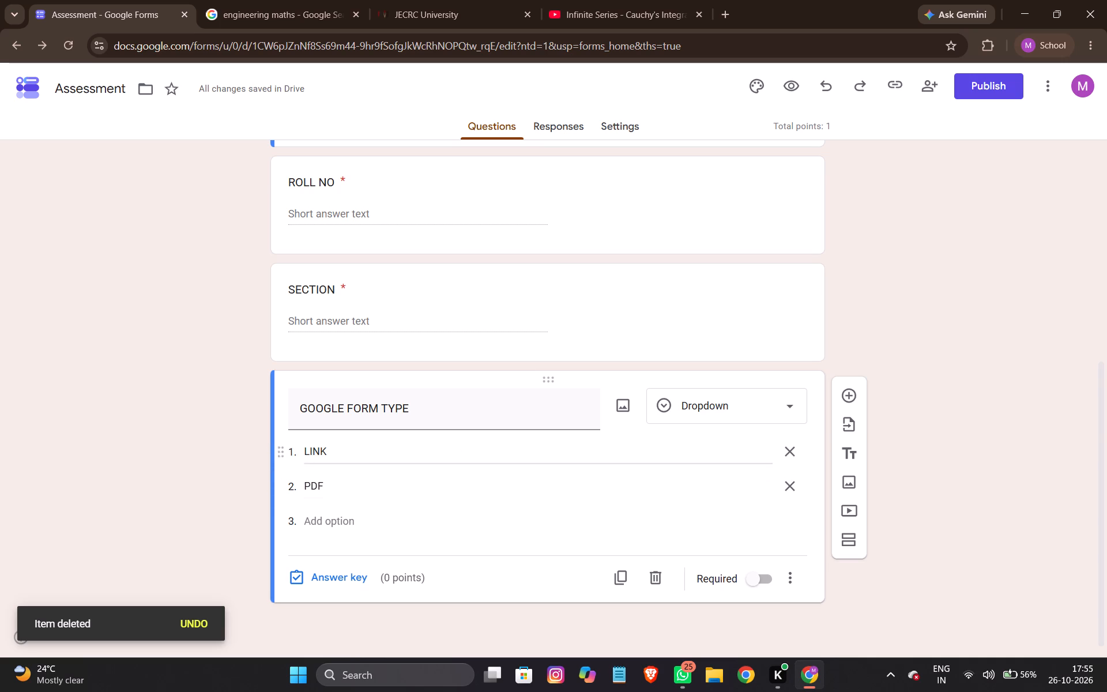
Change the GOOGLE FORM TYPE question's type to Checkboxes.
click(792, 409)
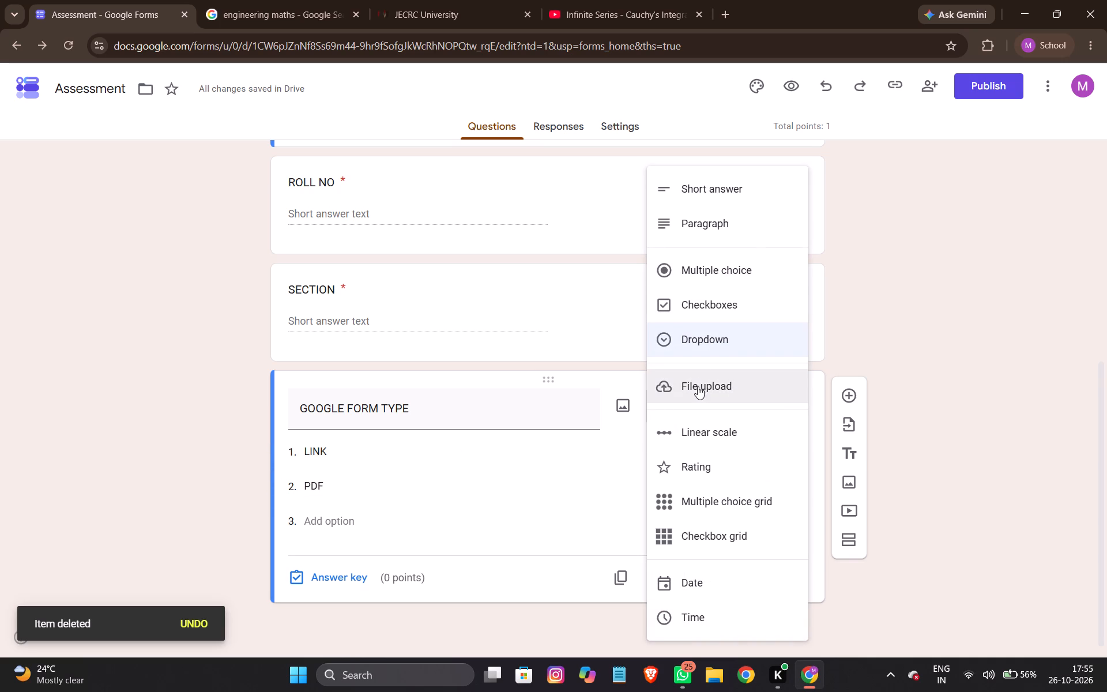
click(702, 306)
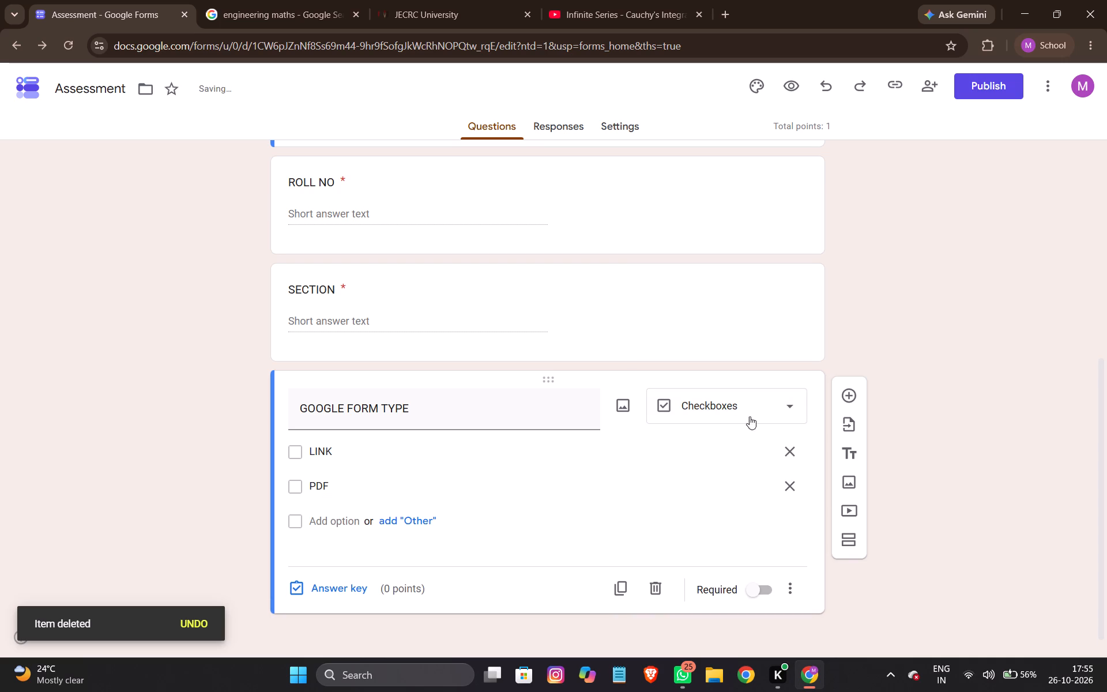
Set the GOOGLE FORM TYPE question's type to Multiple choice.
click(789, 404)
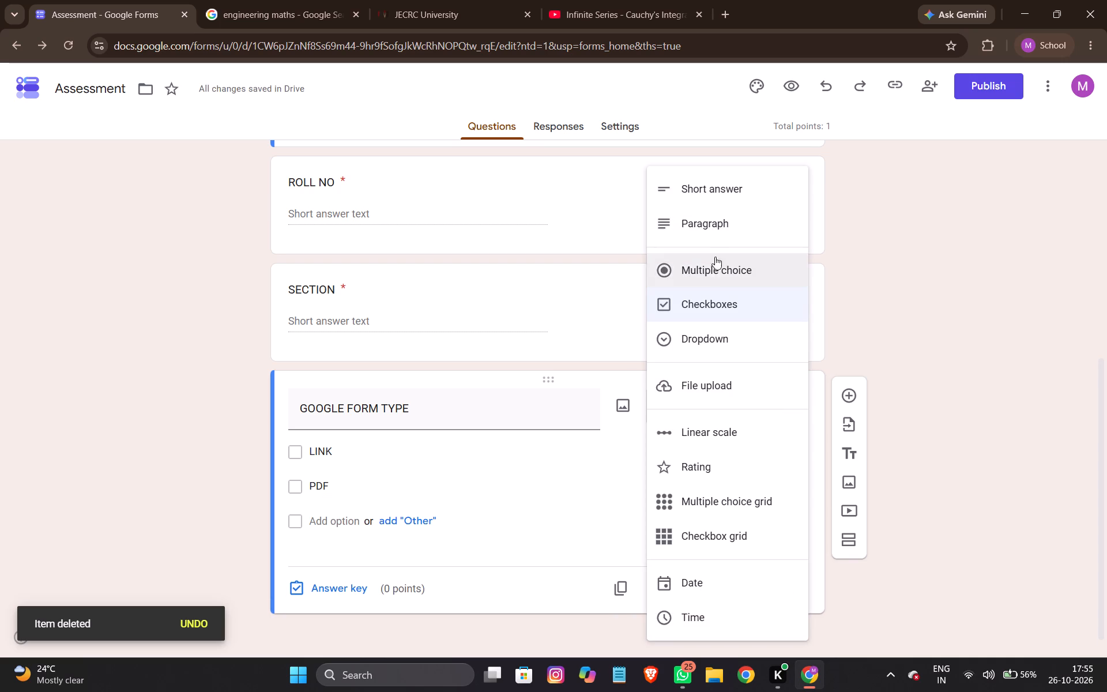
click(712, 265)
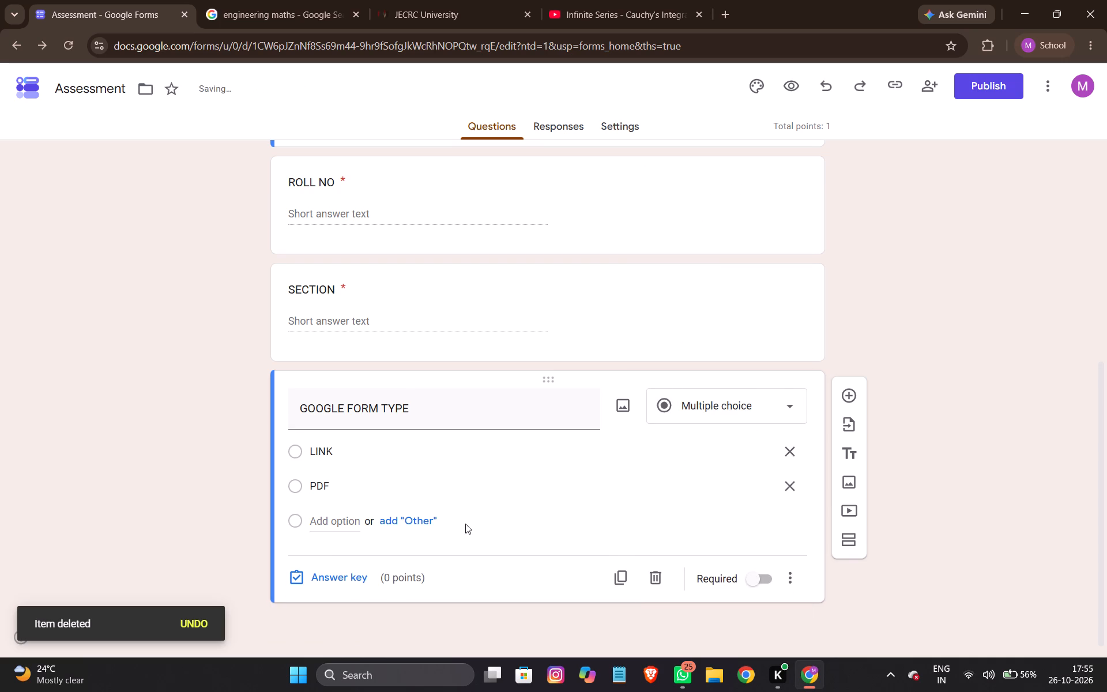
Add a short-answer question titled "PASTE YOUR LINK HERE" below the GOOGLE FORM TYPE question.
scroll(465, 524, down, 3)
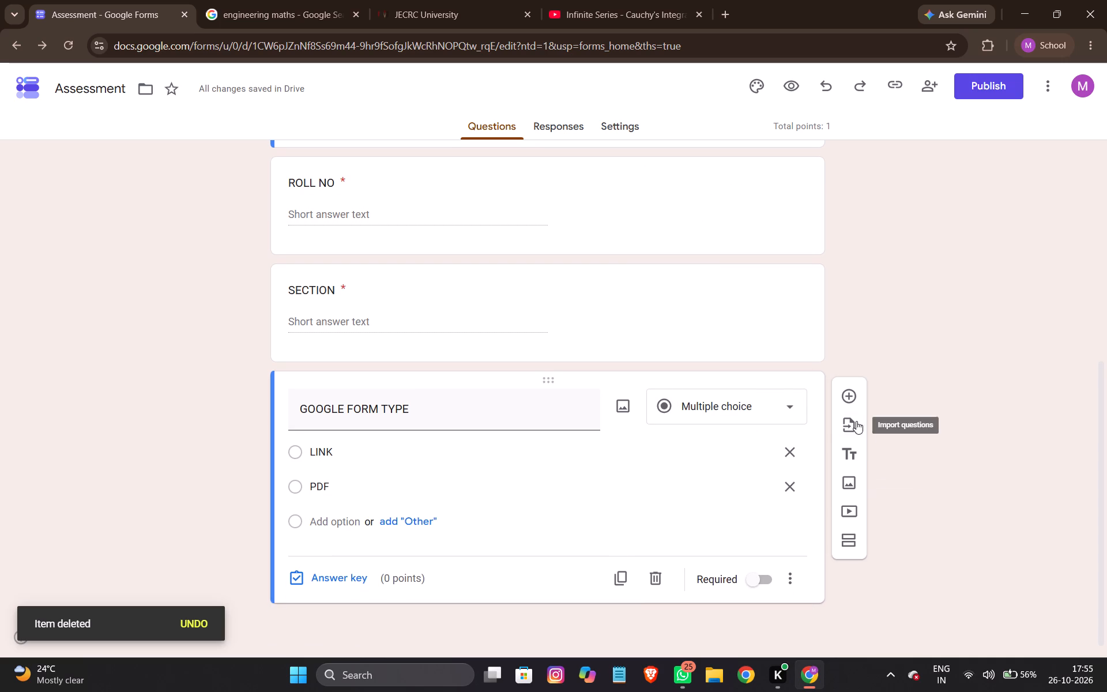
click(849, 393)
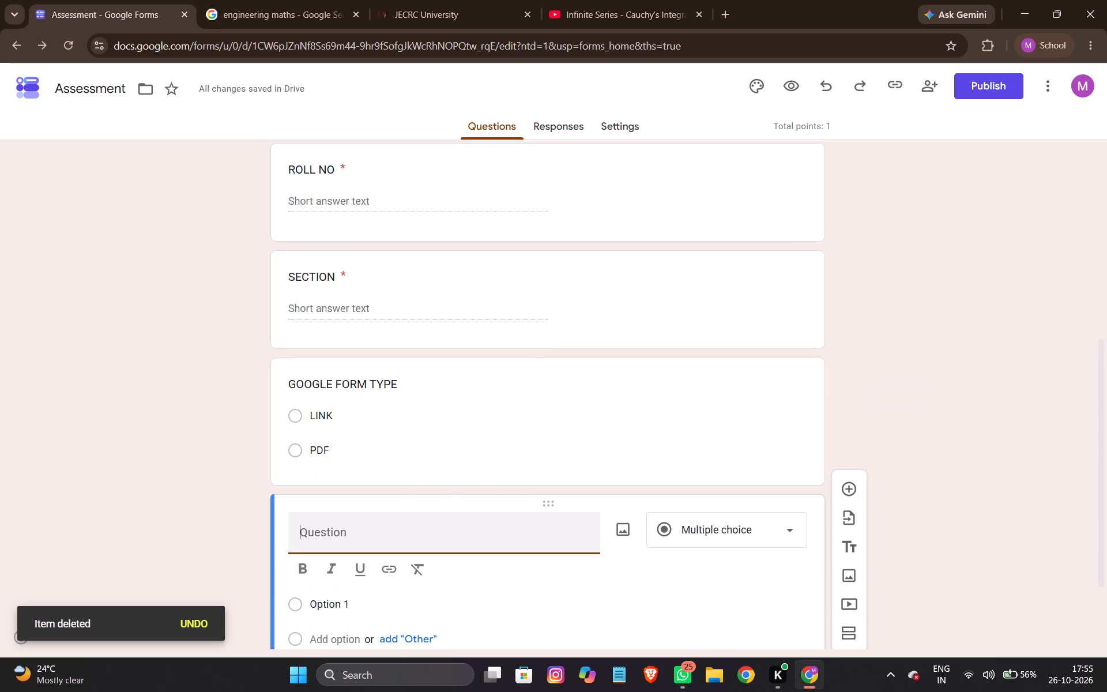
text(PASTE YOUR LINK HERE)
key(space)
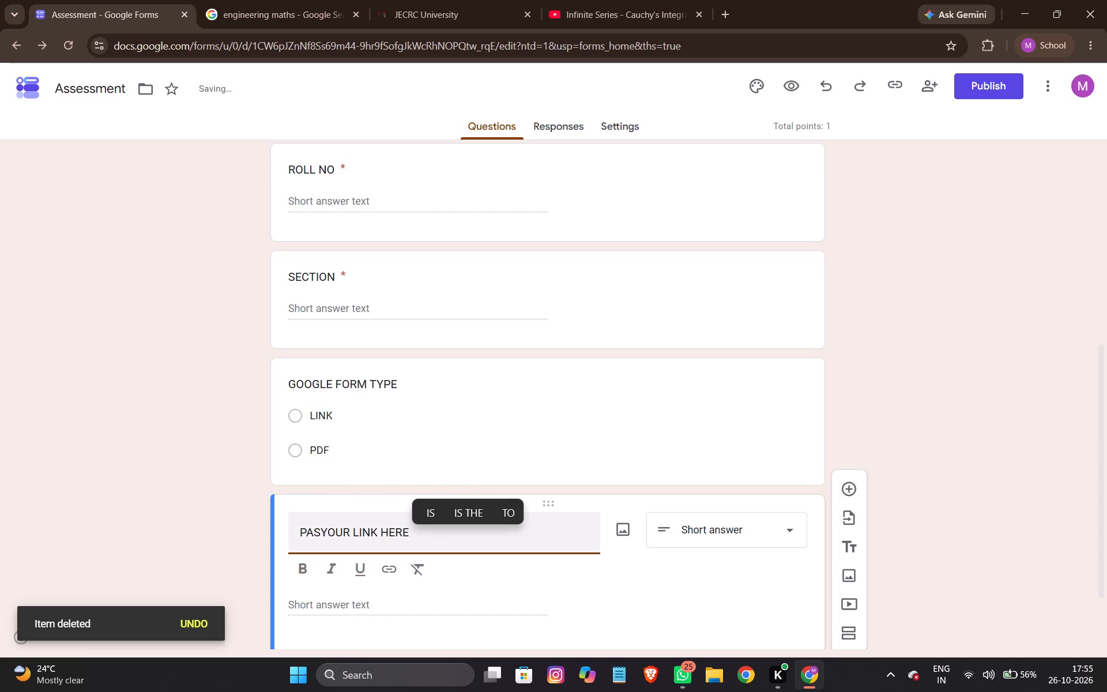
click(319, 533)
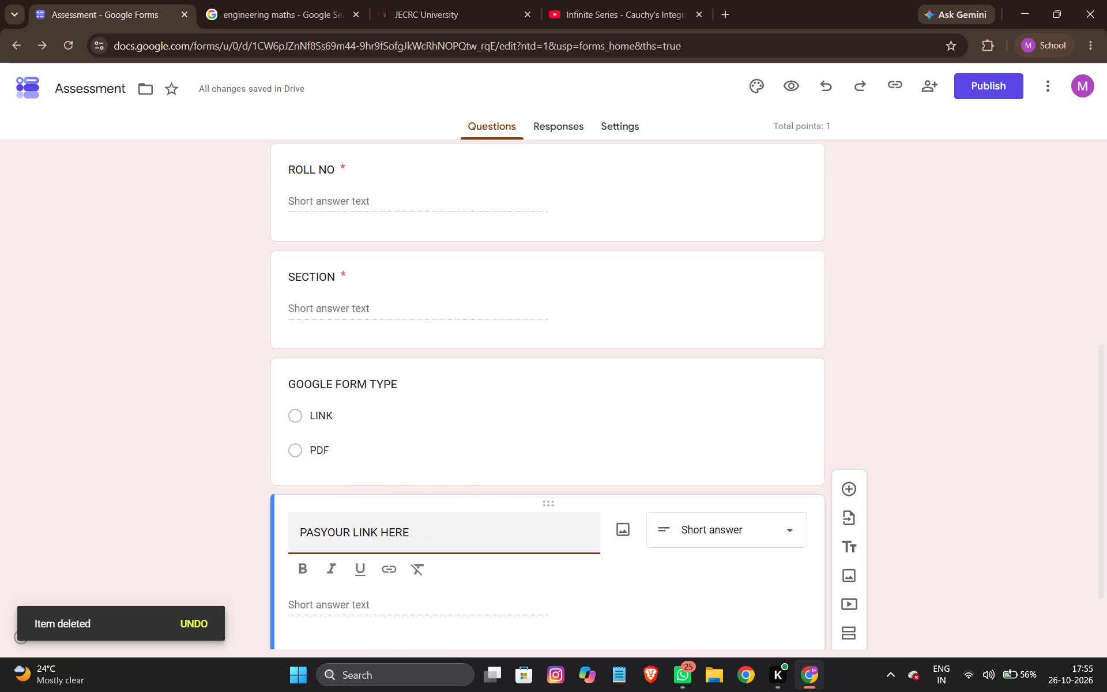
text(TE)
key(space)
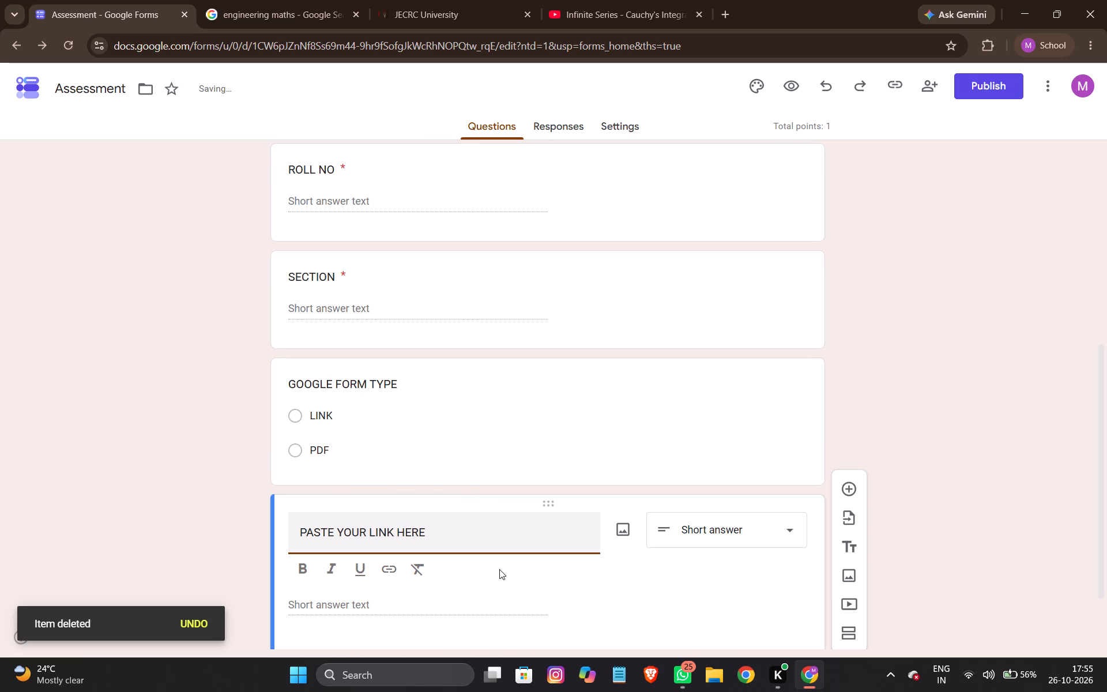
Add a question titled "UPLOAD YOUR PDF HERE" below the PASTE YOUR LINK HERE question.
scroll(683, 566, down, 3)
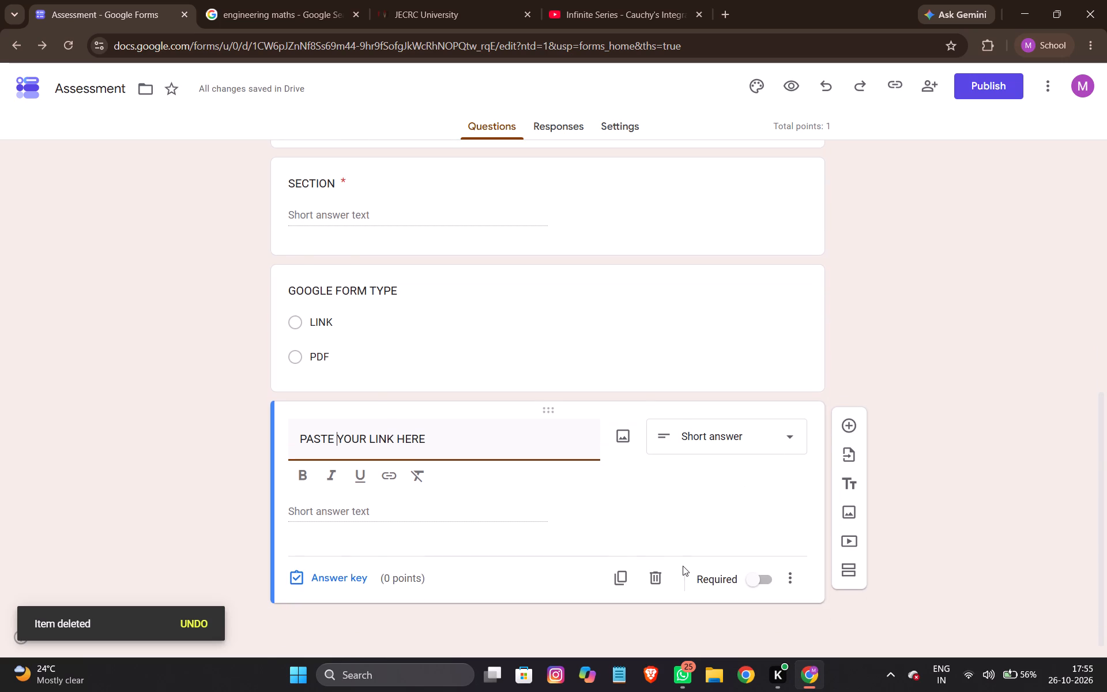
click(848, 432)
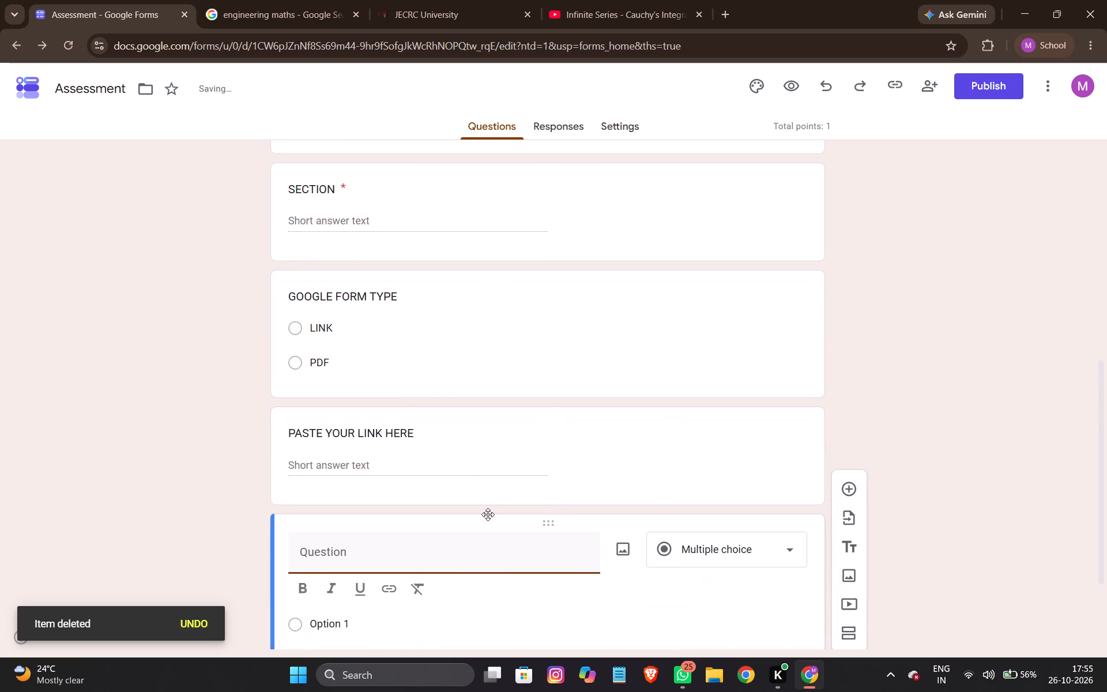
scroll(488, 514, down, 4)
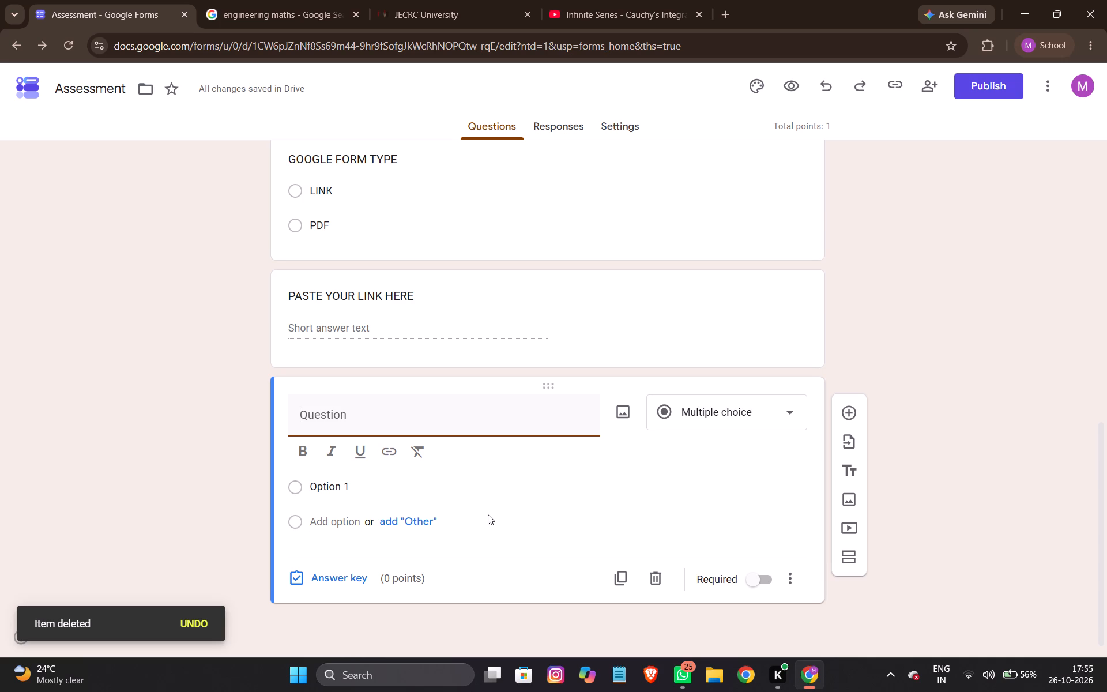
text(UPLOAS)
key(BackSpace)
text(D)
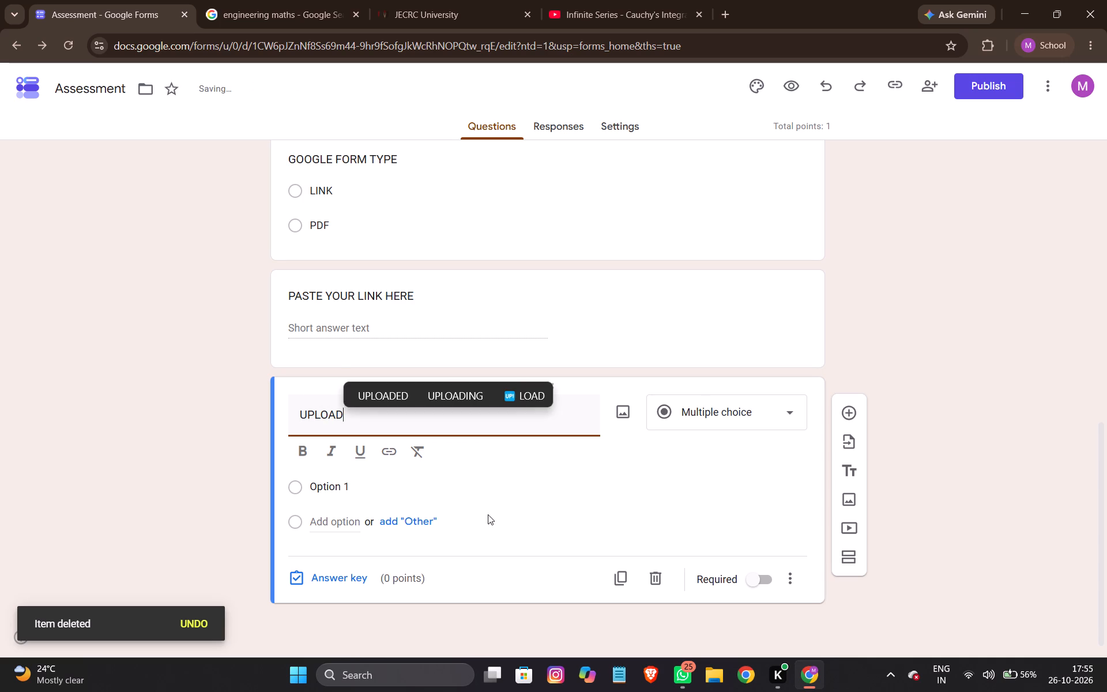
key(space)
text(YOUR PDF HER E)
key(BackSpace)
key(BackSpace)
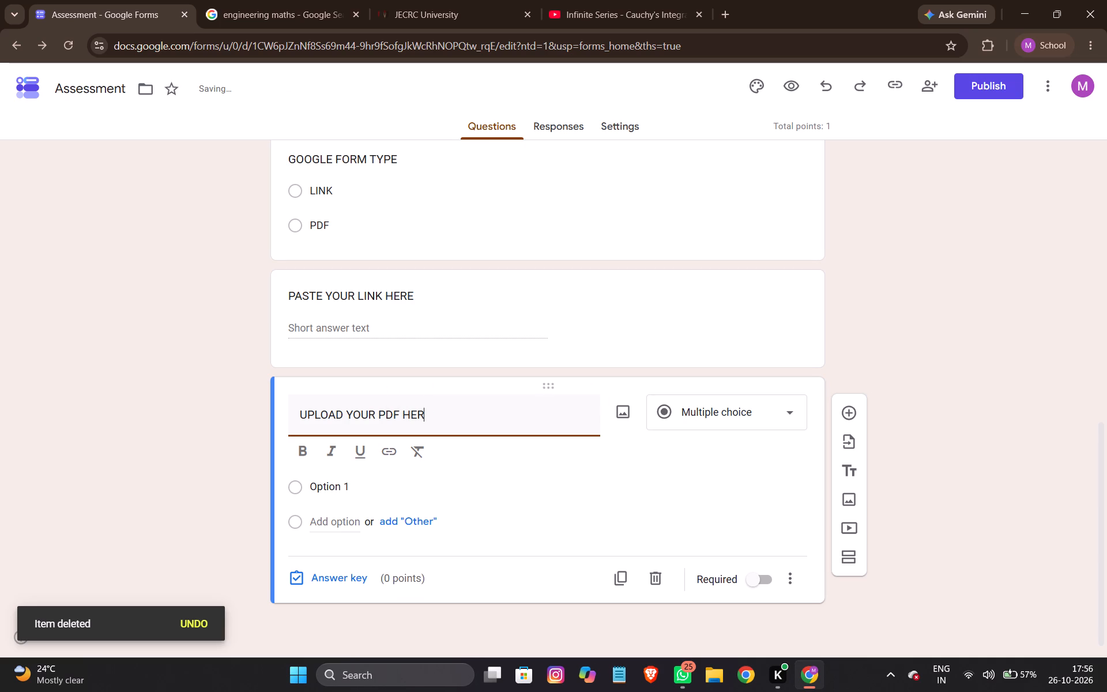
key(BackSpace)
text(RE)
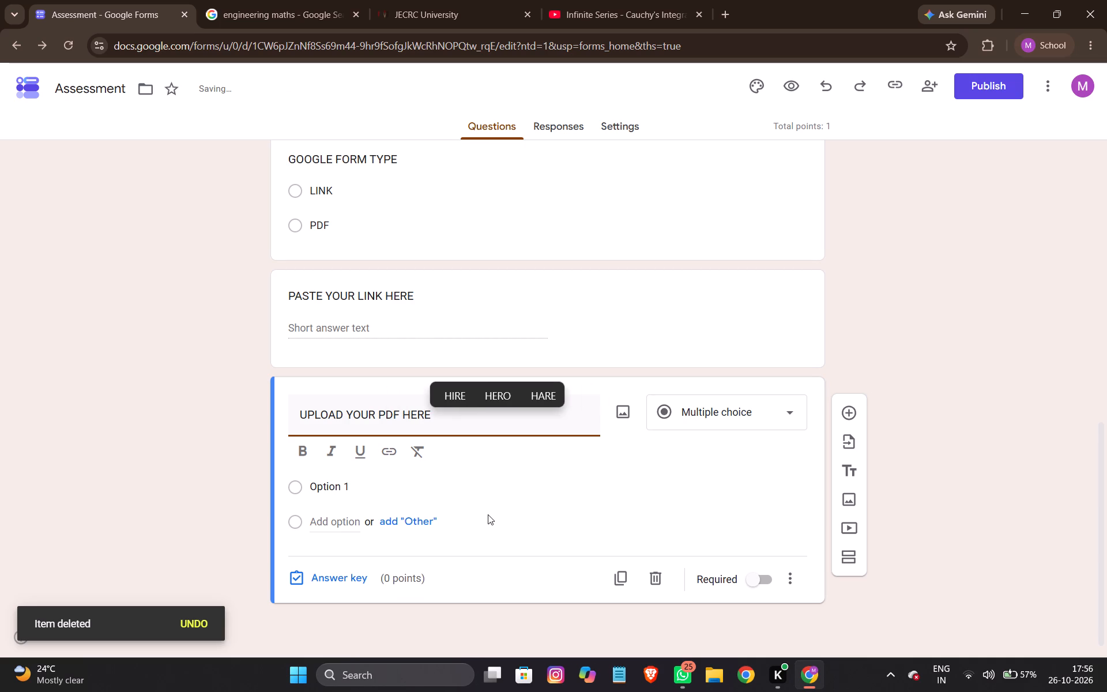
Change the UPLOAD YOUR PDF HERE question's type to File upload, allowing respondents to upload files to Drive.
click(786, 410)
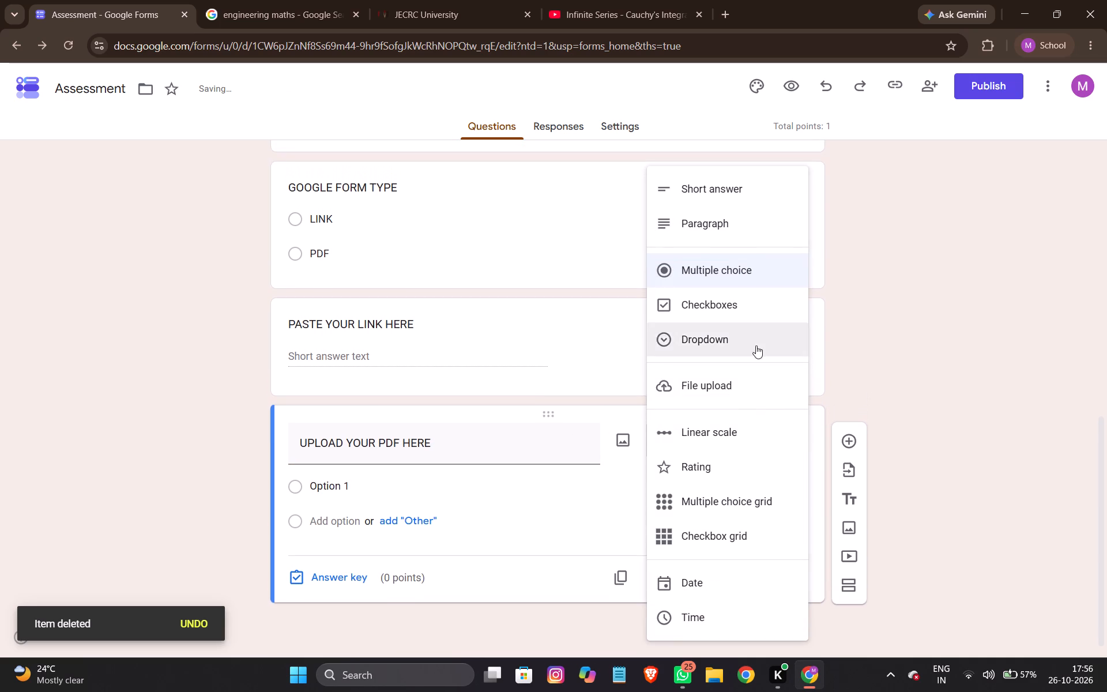
click(734, 388)
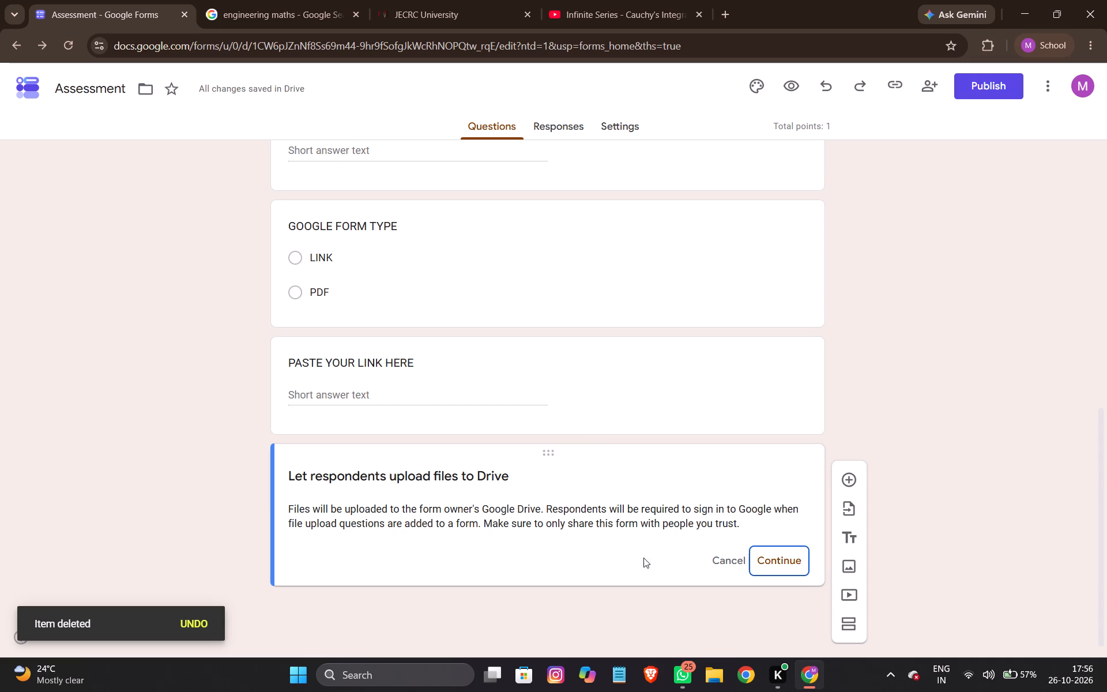
click(773, 560)
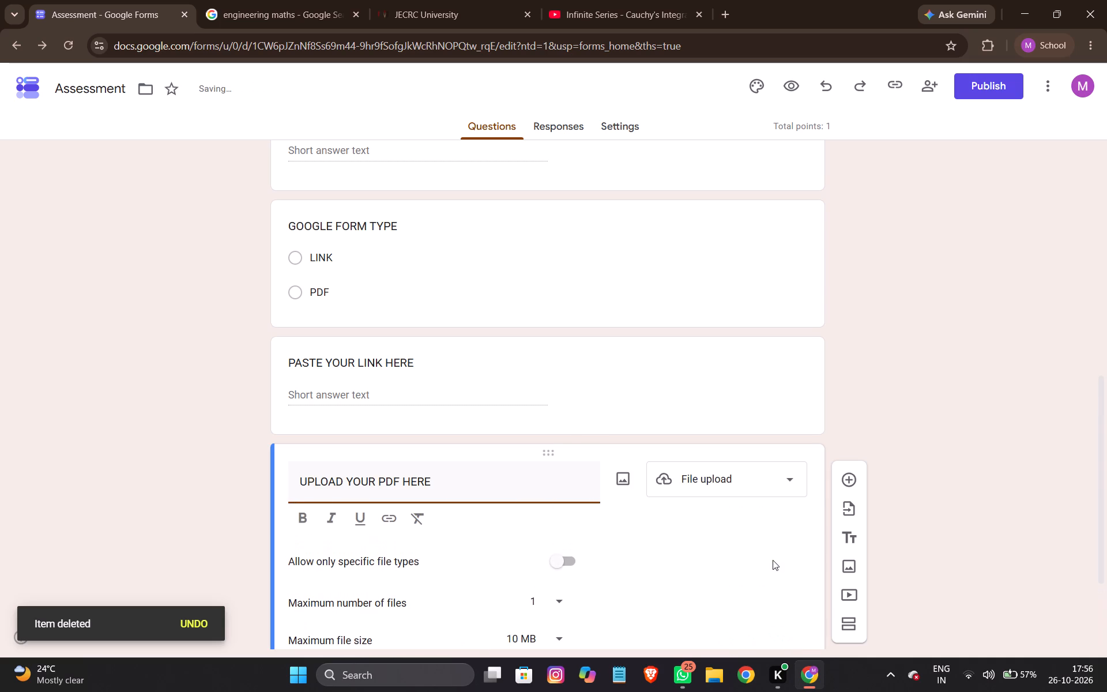
Restrict the upload question to Document, Spreadsheet and PDF files with a maximum file size of 100 MB.
scroll(591, 552, down, 3)
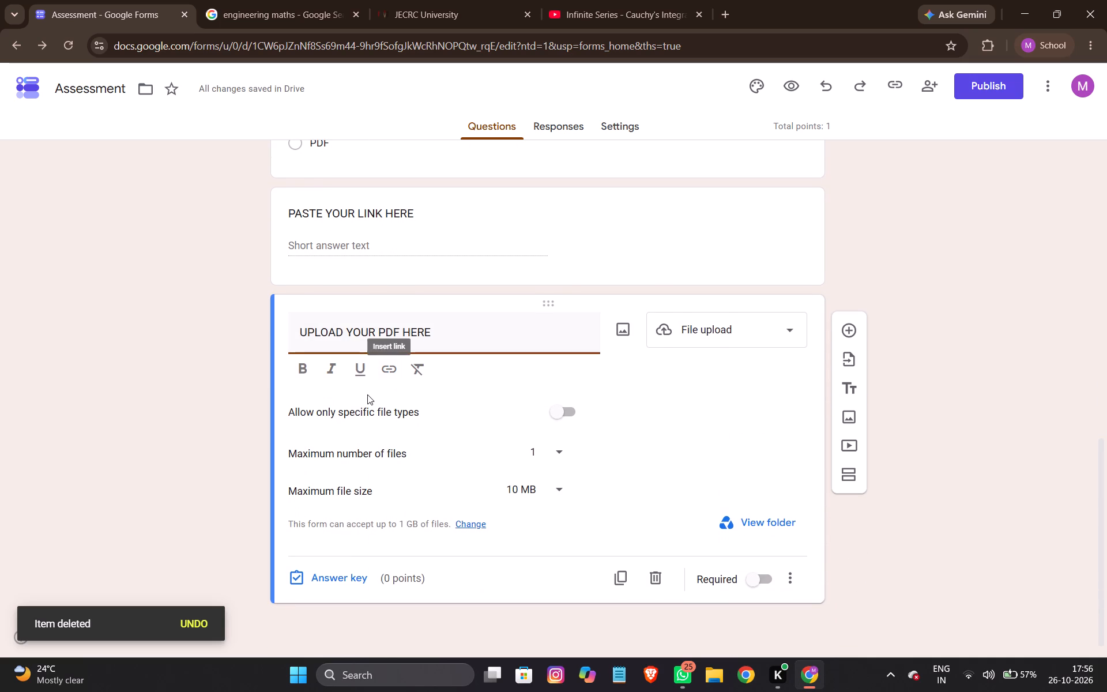
click(558, 412)
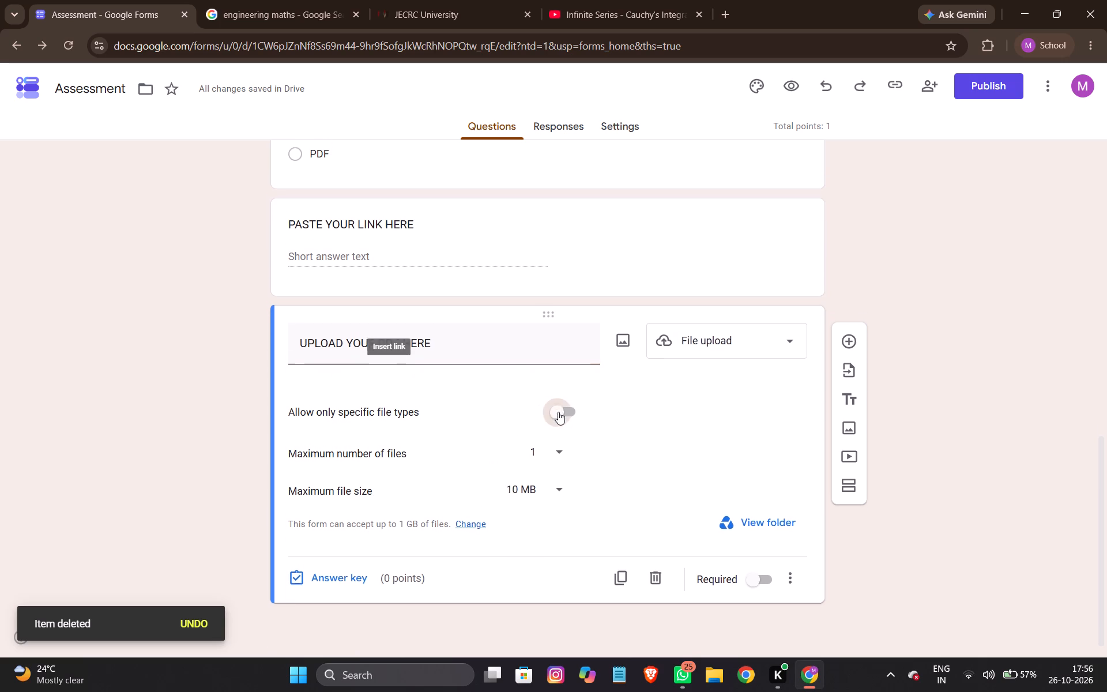
click(308, 426)
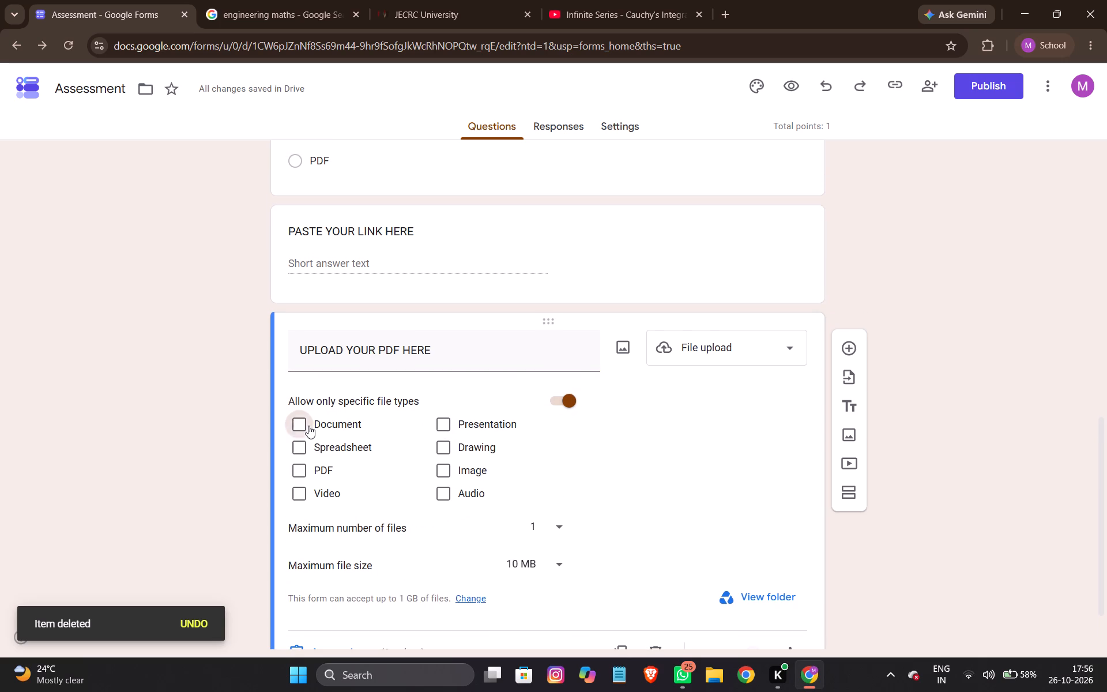
click(295, 455)
click(295, 447)
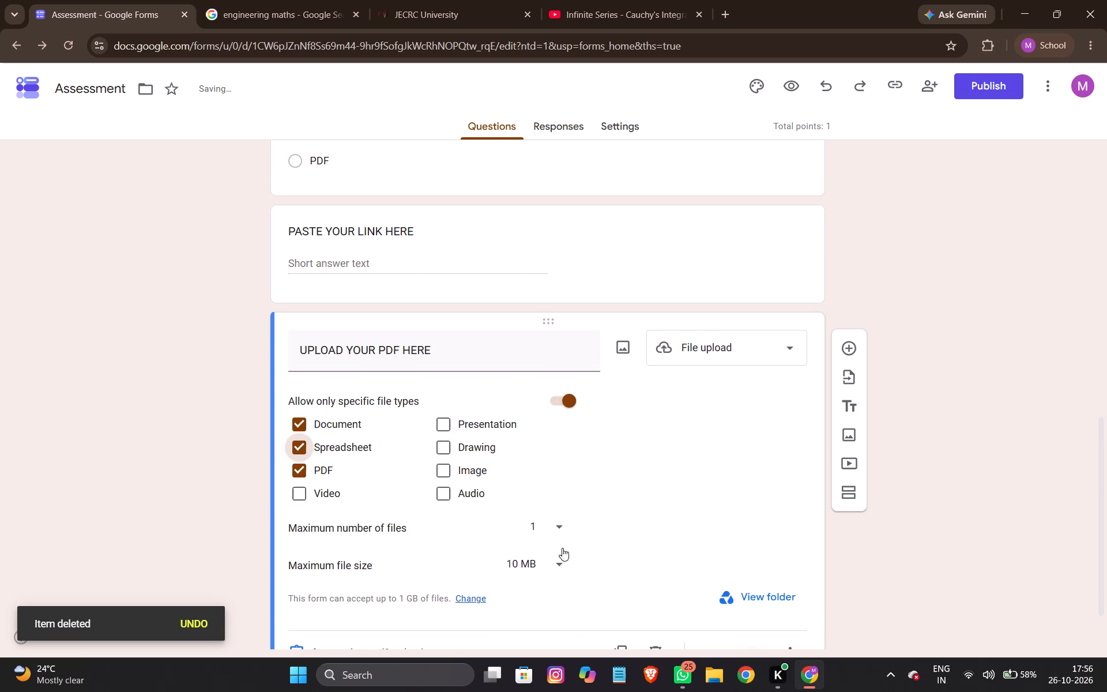
click(562, 563)
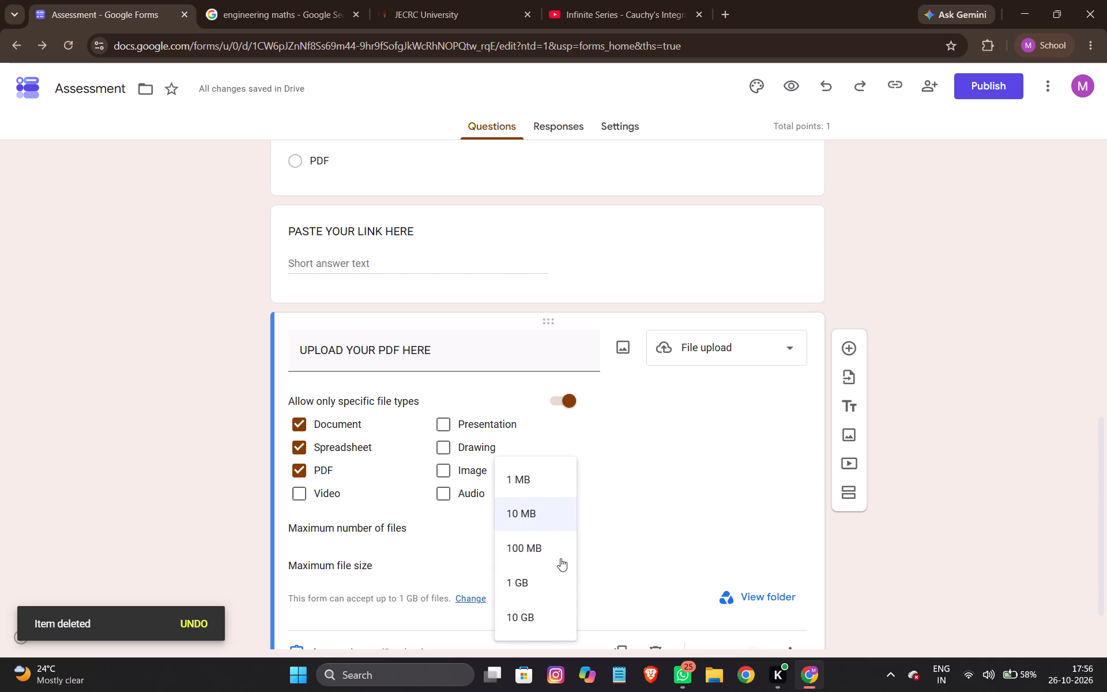
click(531, 547)
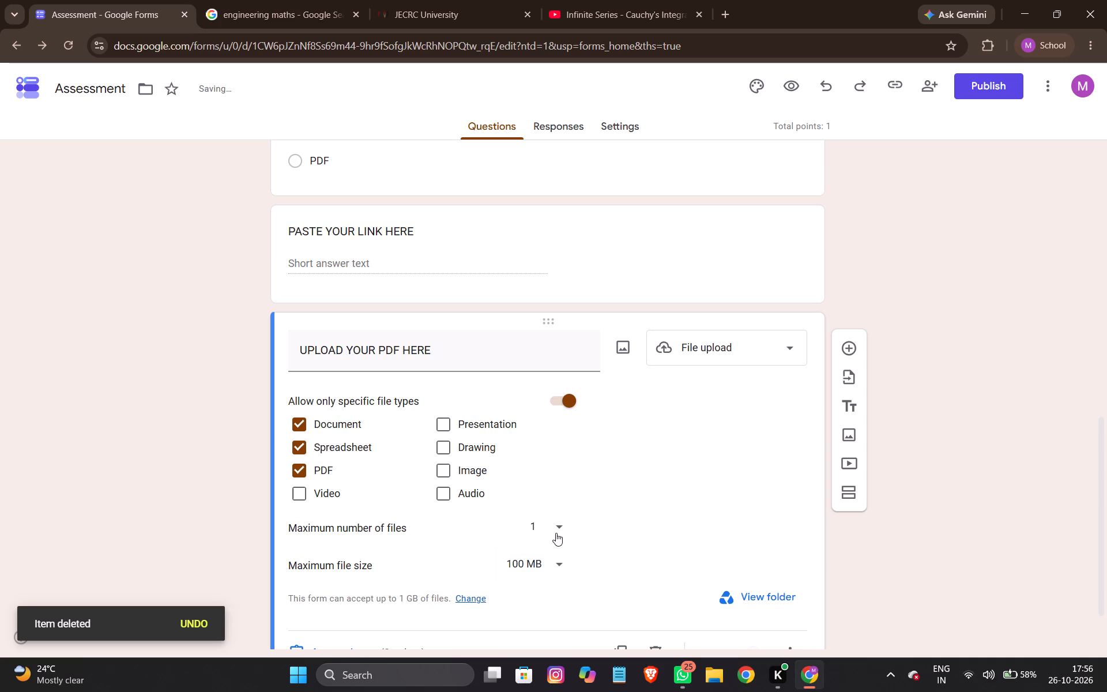
Make the GOOGLE FORM TYPE question required.
scroll(625, 548, down, 3)
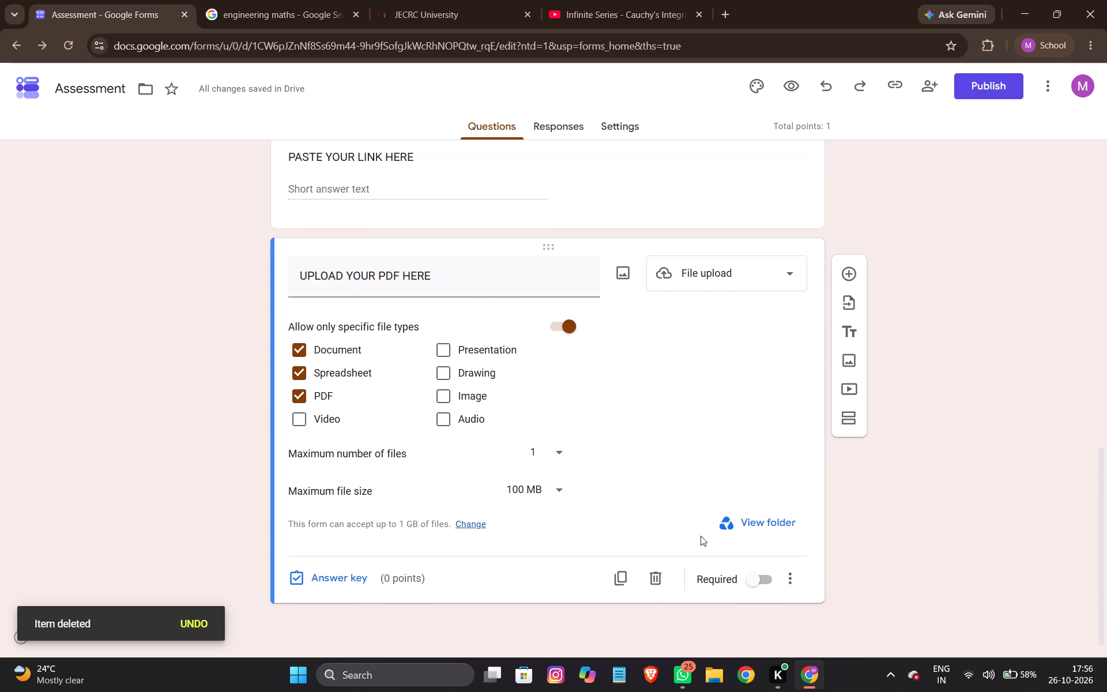
scroll(582, 462, up, 1)
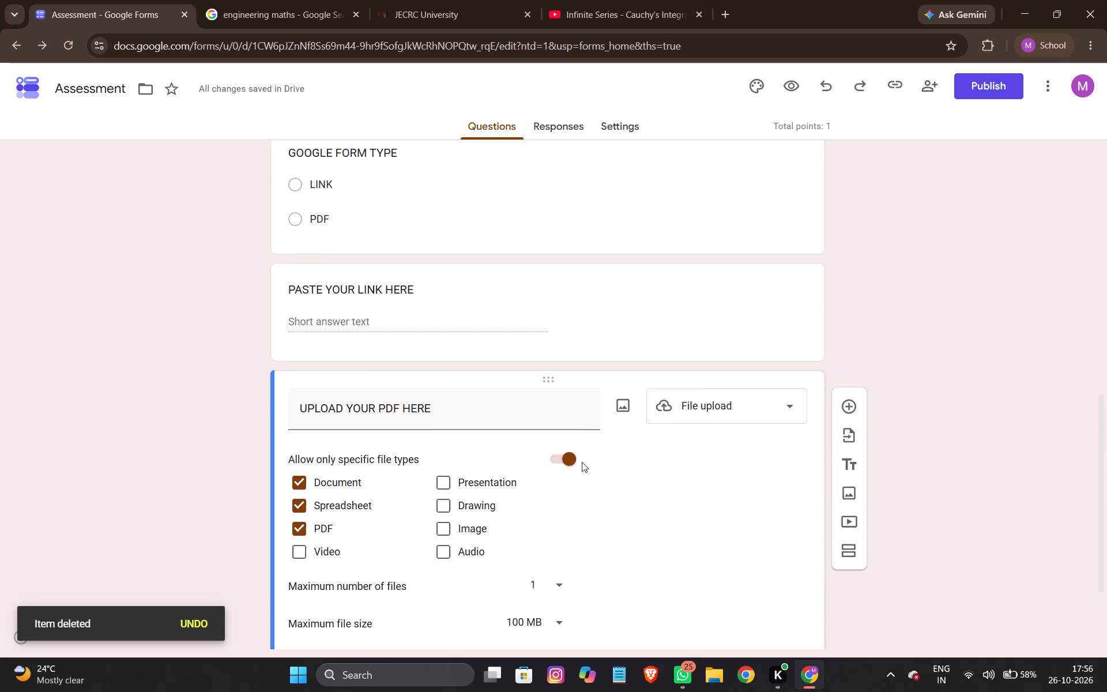
scroll(582, 462, up, 2)
click(574, 465)
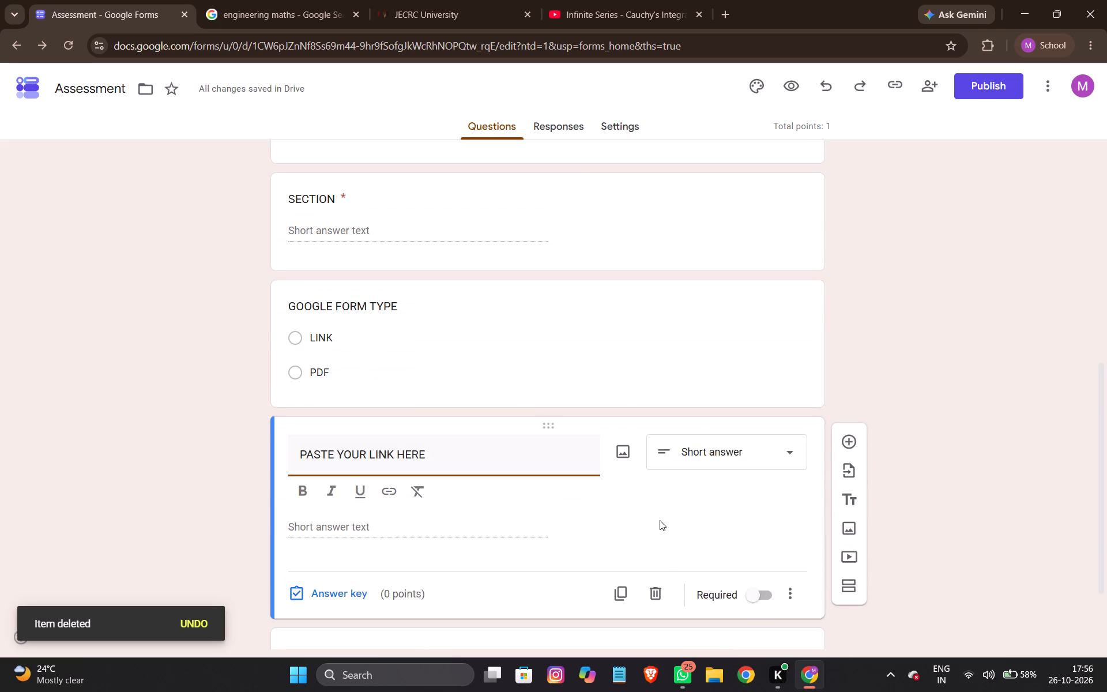
scroll(660, 520, up, 2)
click(564, 543)
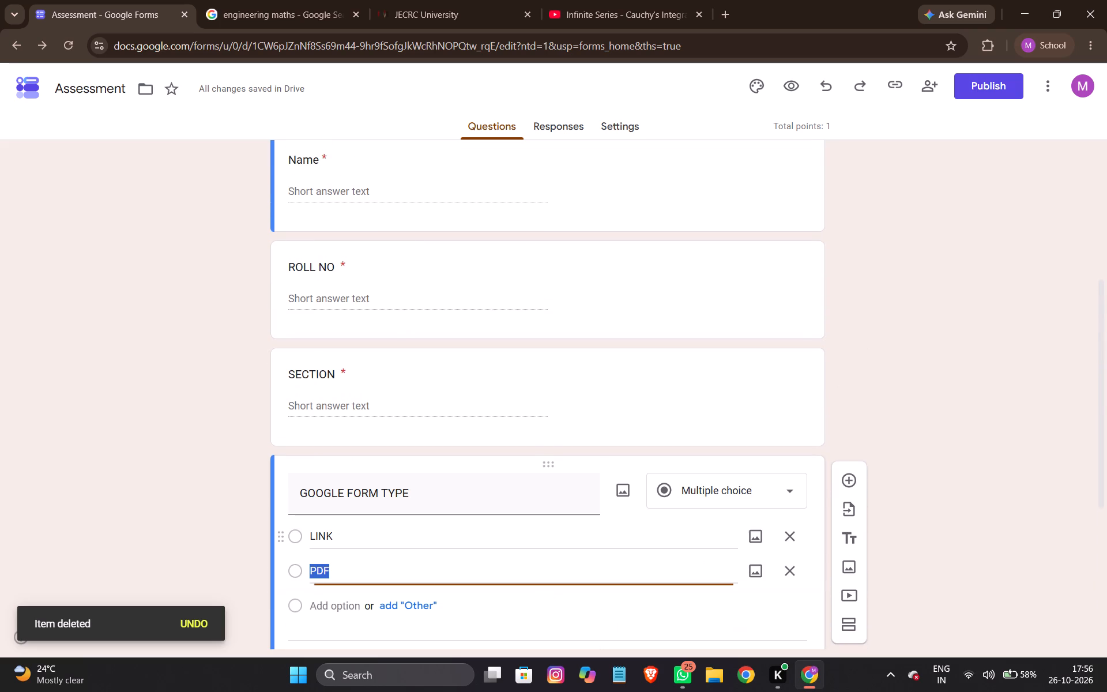
scroll(699, 571, down, 2)
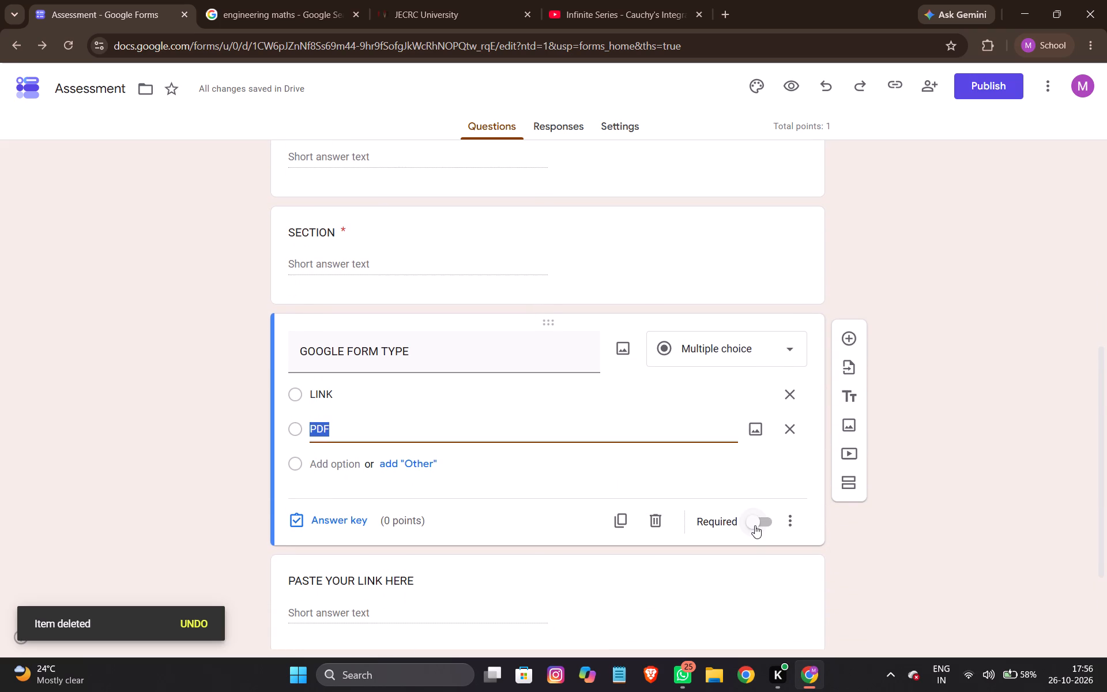
click(755, 524)
Replace the placeholder form description with "THIS FORM IS FOR COLLECTION OF GOOGLE FORM".
scroll(755, 524, up, 2)
click(748, 465)
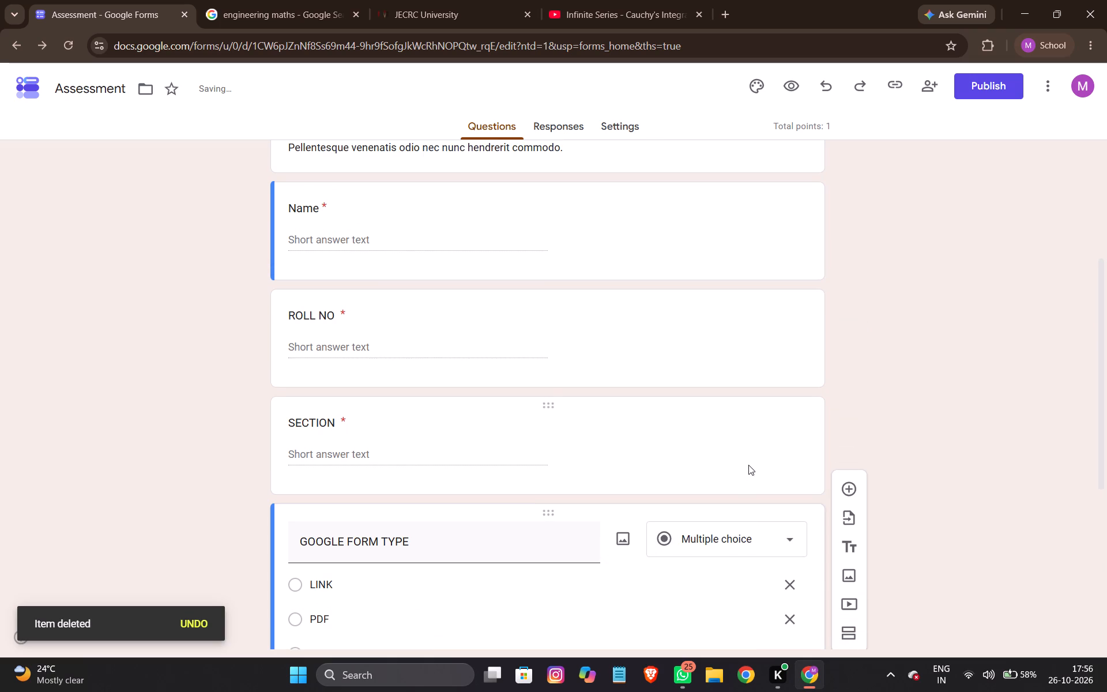
scroll(691, 446, up, 1)
click(691, 446)
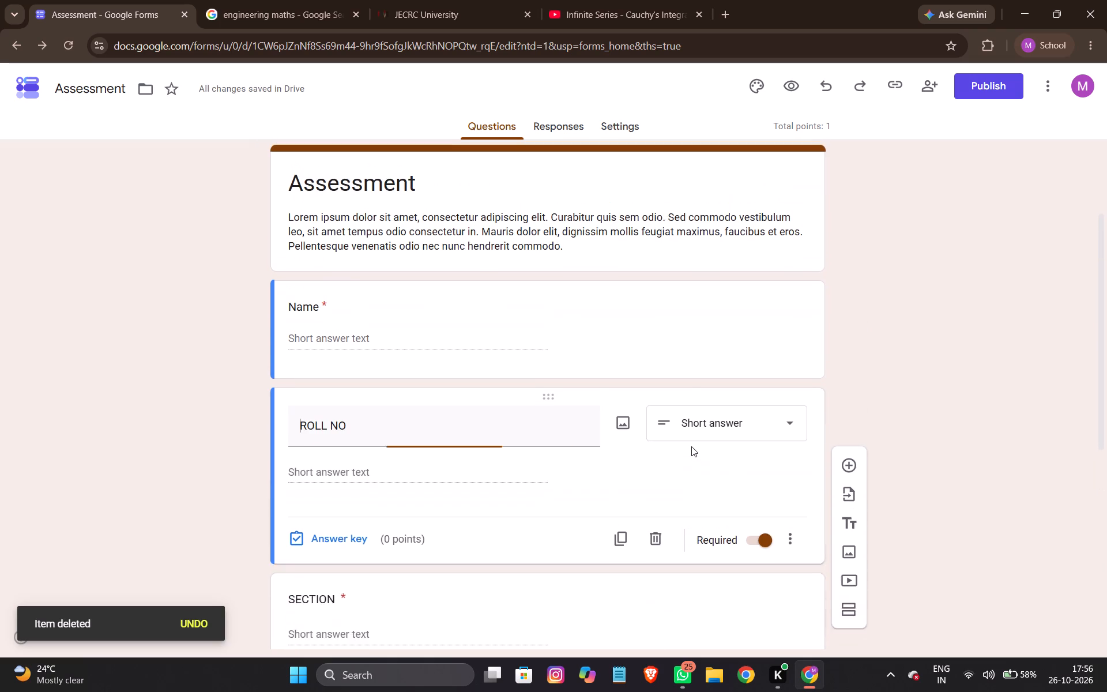
click(686, 352)
scroll(686, 352, up, 4)
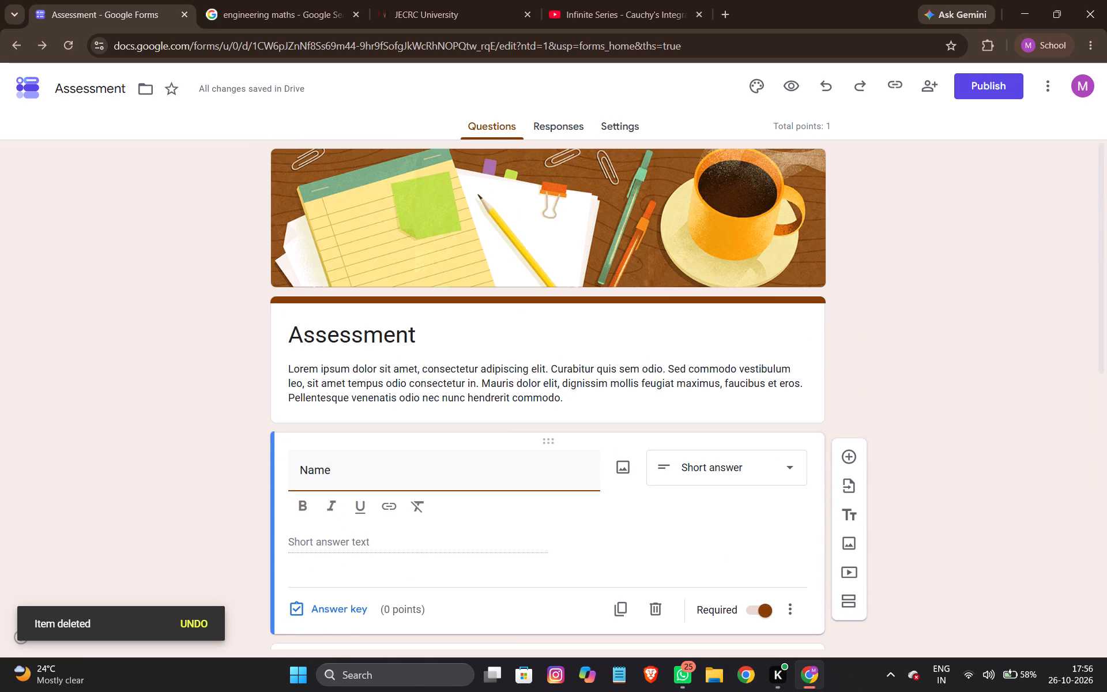
click(570, 400)
key(BackSpace)
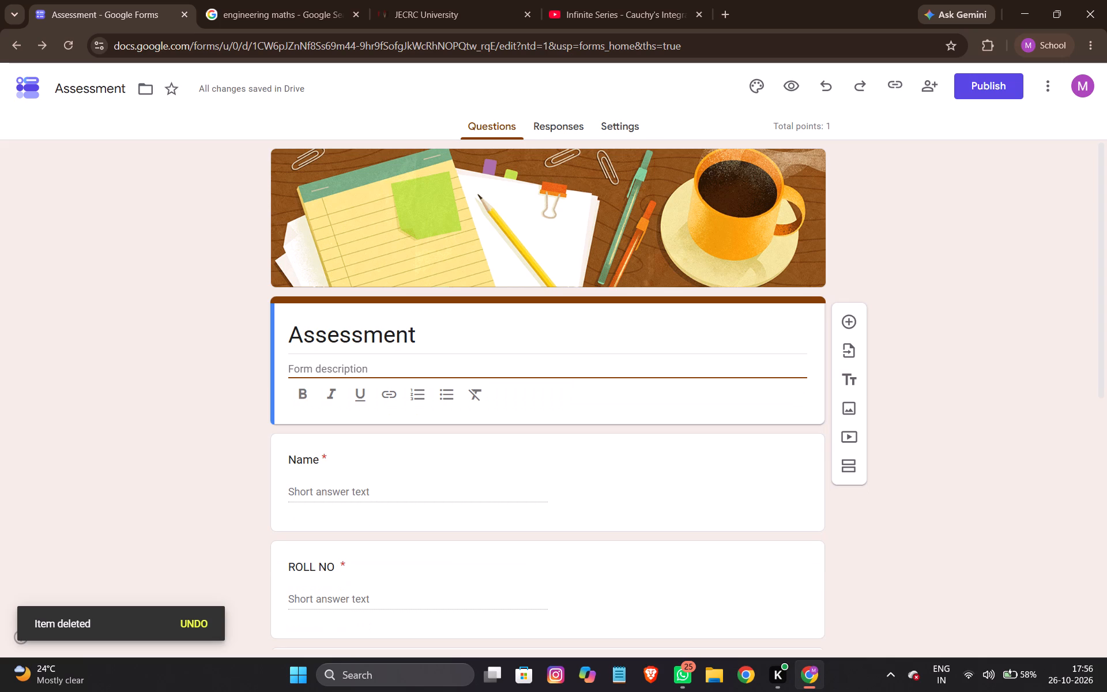
text(THIS)
key(space)
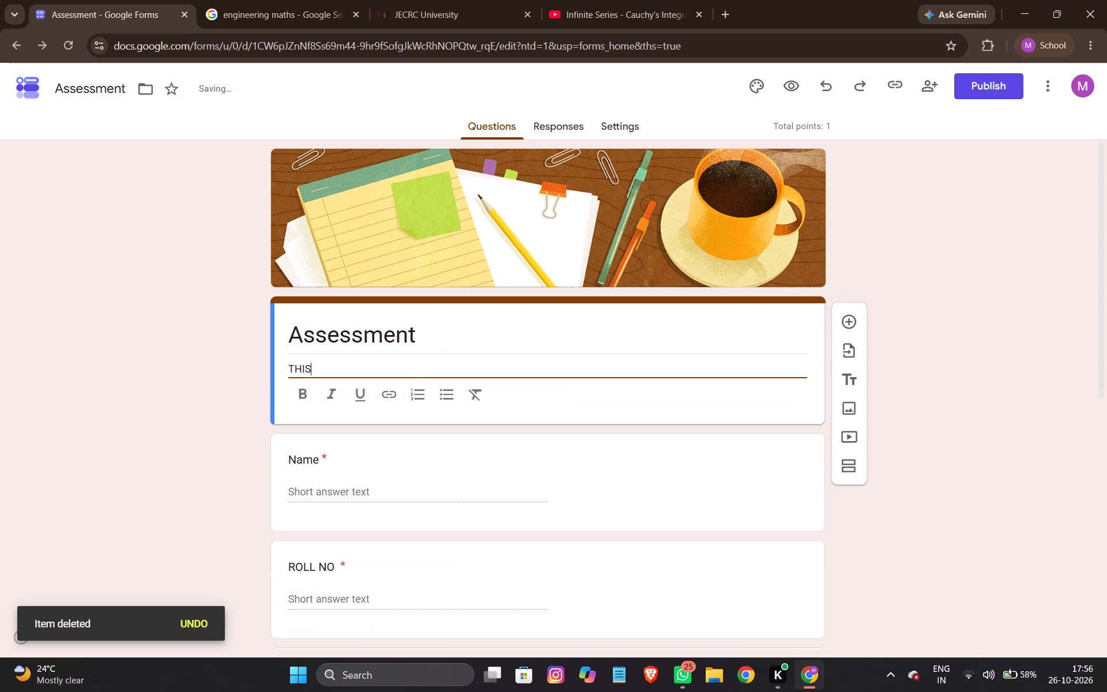
text(FORM IS FOR COLLECTION)
key(space)
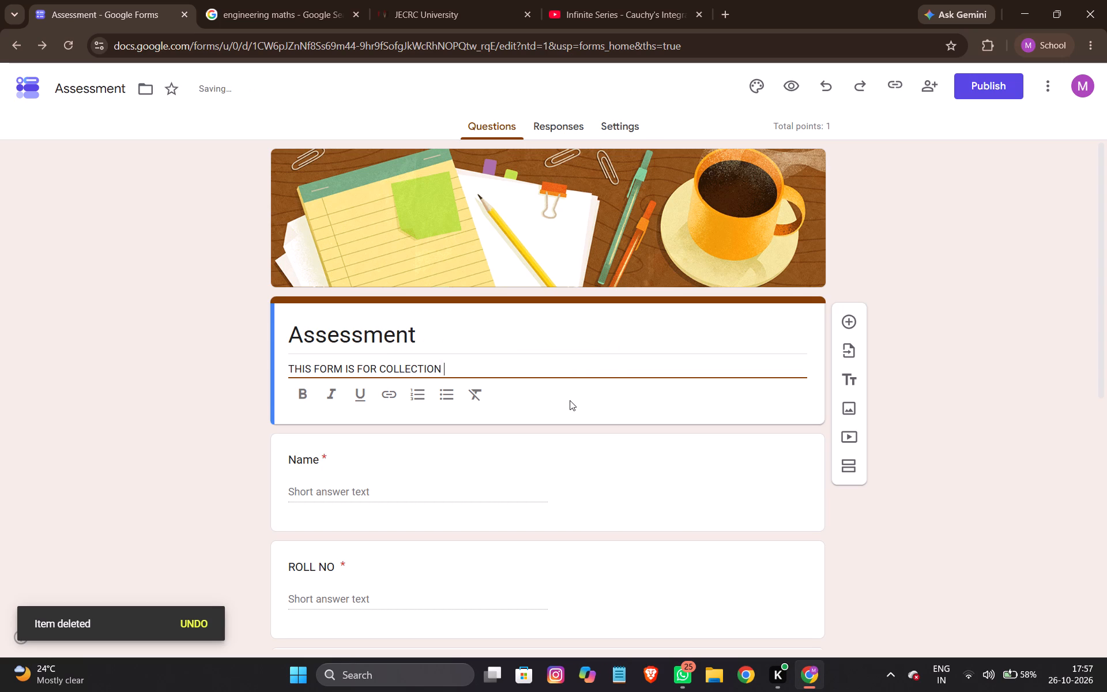
text(OF GOOGLE FORM)
key(space)
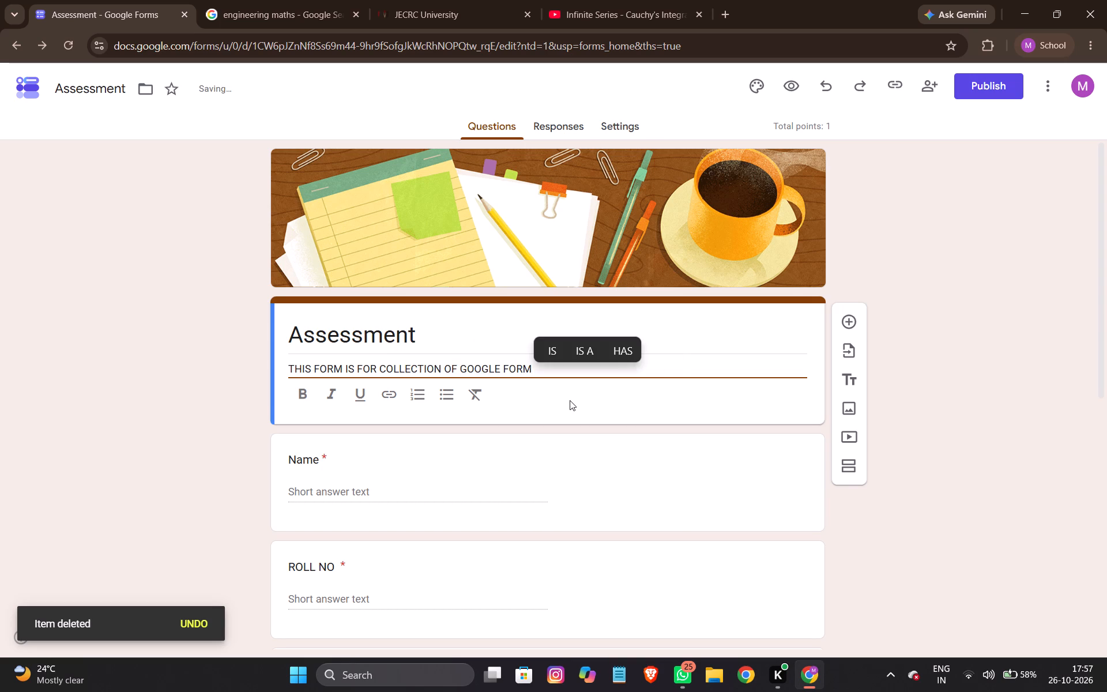
Replace the form title "Assessment" with "GOOGLE FORM COLLECTION FORM".
click(406, 333)
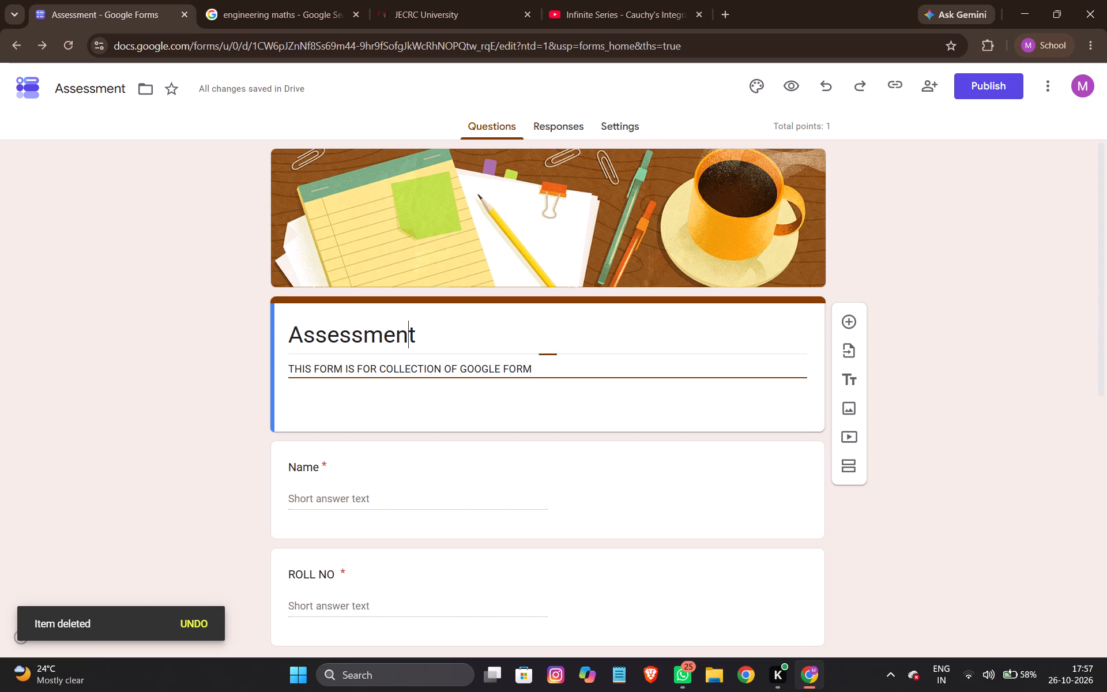
click(421, 334)
key(BackSpace)
key(BackSpace)
key(BackSpace)
key(BackSpace)
key(BackSpace)
key(BackSpace)
key(BackSpace)
key(BackSpace)
key(BackSpace)
key(BackSpace)
key(BackSpace)
key(BackSpace)
key(BackSpace)
key(BackSpace)
key(BackSpace)
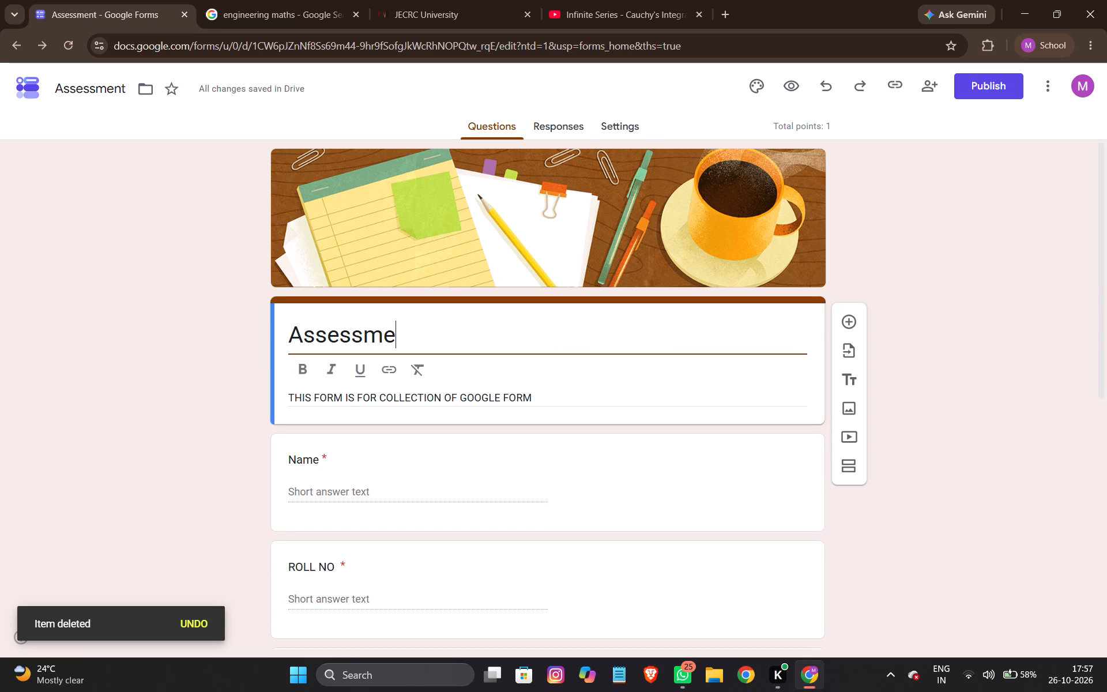
text(GOOGLE FORM)
key(space)
text(COLLECTION)
key(space)
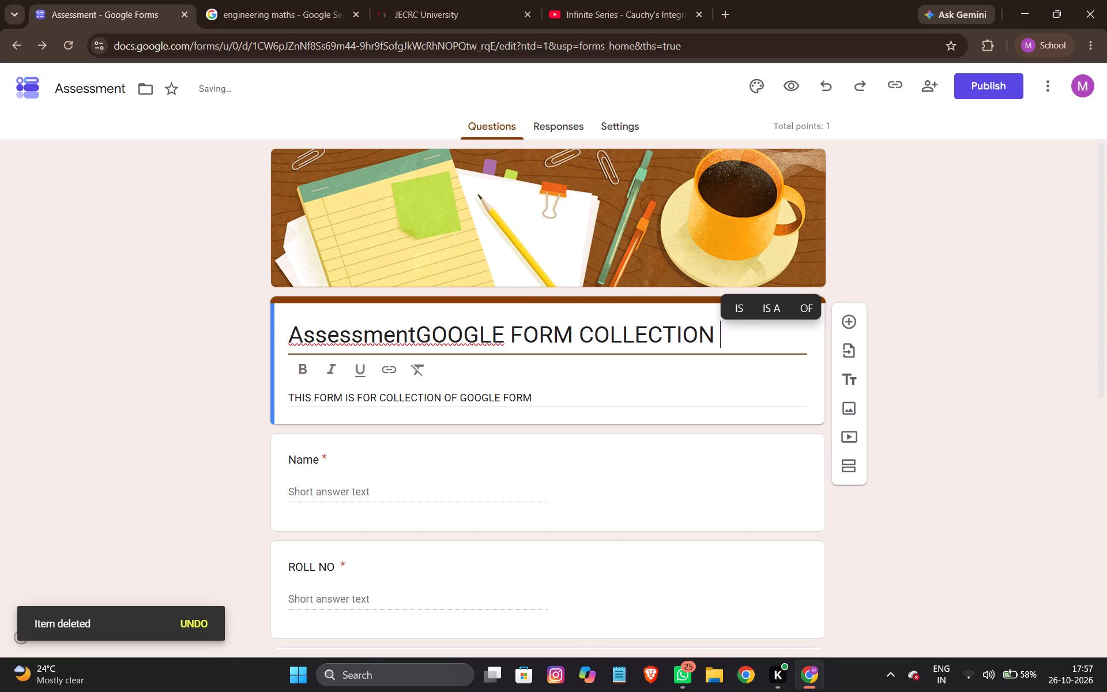
click(419, 335)
key(BackSpace)
key(BackSpace)
key(BackSpace)
key(BackSpace)
key(BackSpace)
key(BackSpace)
key(BackSpace)
key(BackSpace)
key(BackSpace)
key(BackSpace)
key(BackSpace)
key(BackSpace)
key(BackSpace)
key(BackSpace)
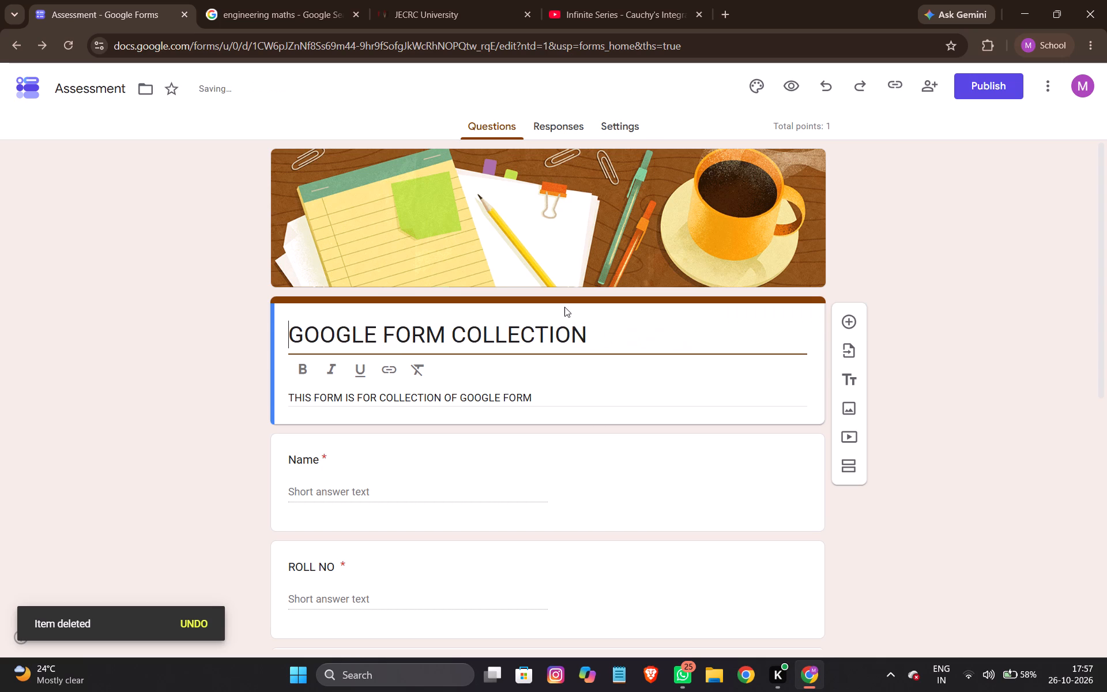
click(601, 329)
text(FORM)
key(space)
Extend the form description's sentence with "WHICH WAS MADE BY EVERY STUDENT IN ACTIVITY 6".
scroll(601, 329, down, 1)
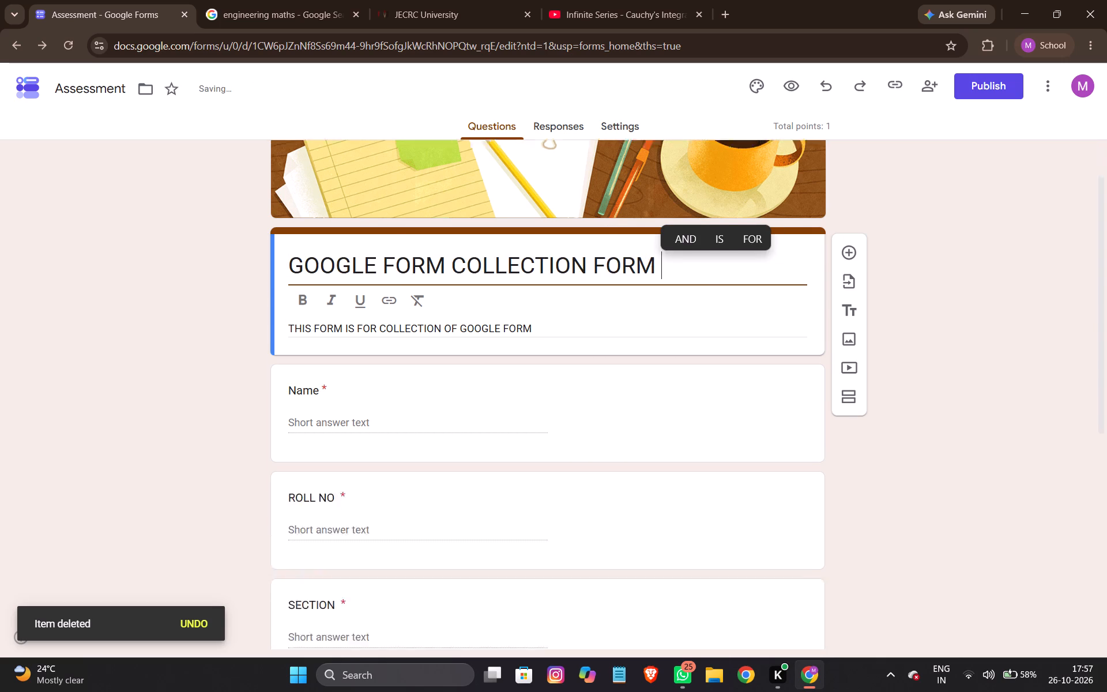
scroll(601, 329, down, 1)
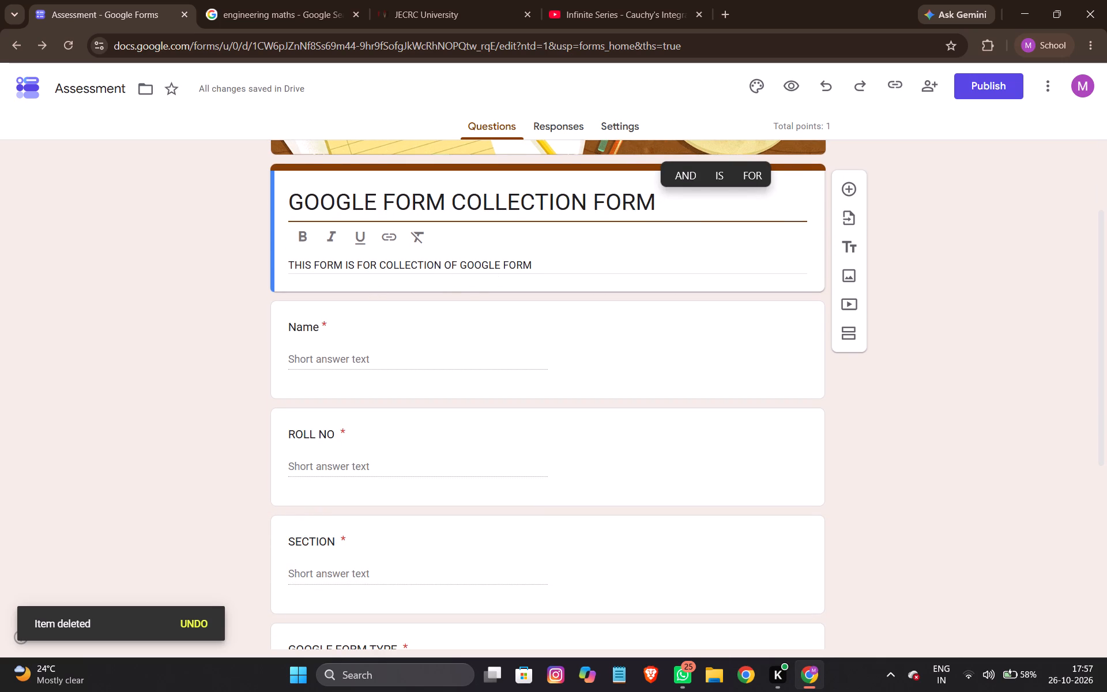
click(538, 262)
click(538, 262)
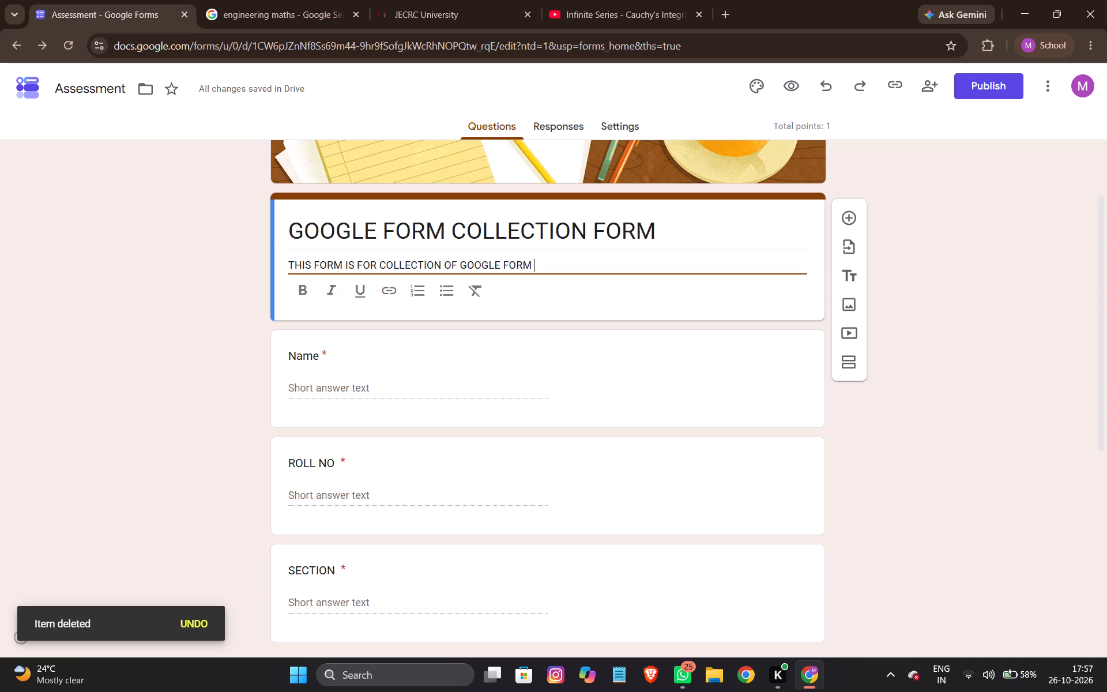
text(WHICH WAS MADE BY E)
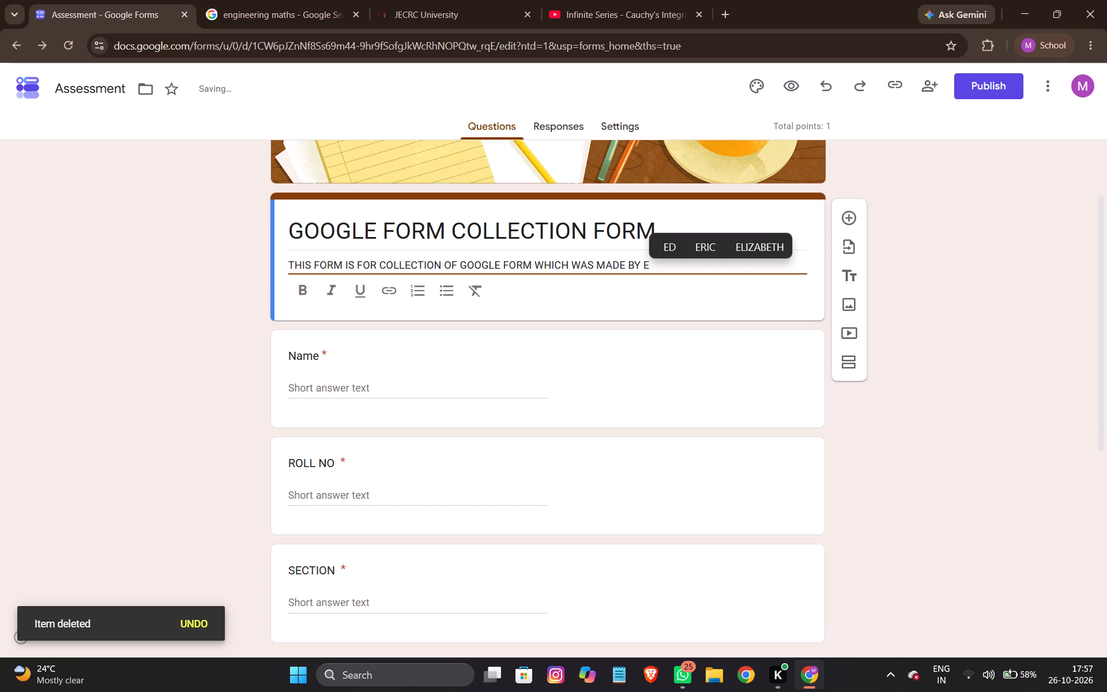
text(VERY)
key(space)
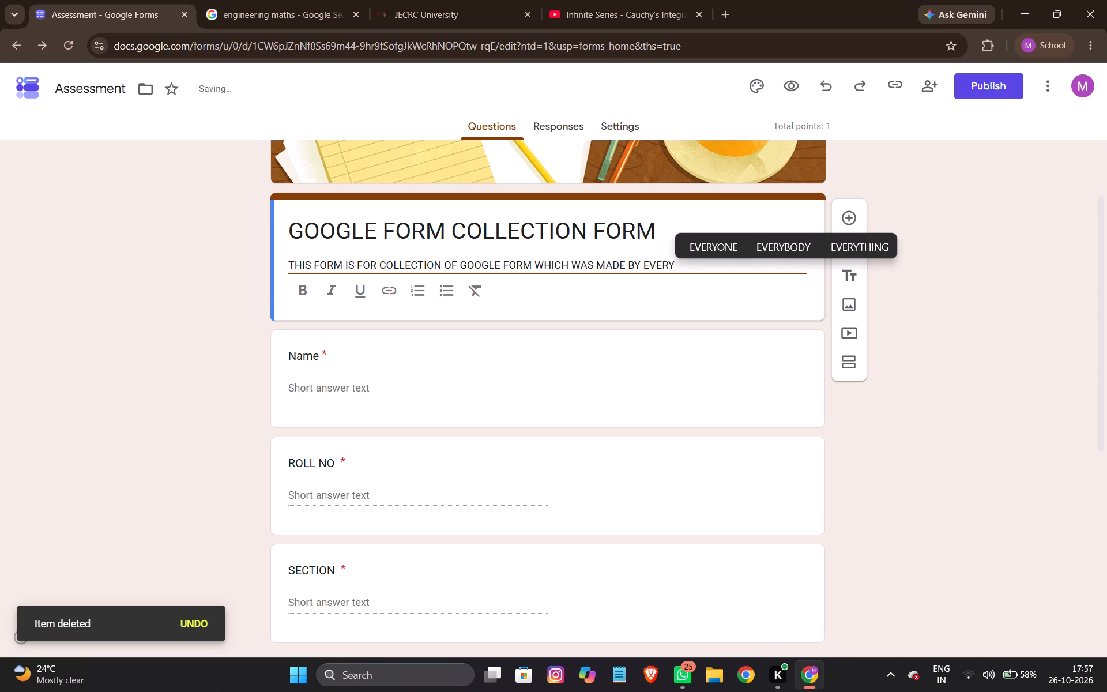
text(STUDENT IN ASSIG)
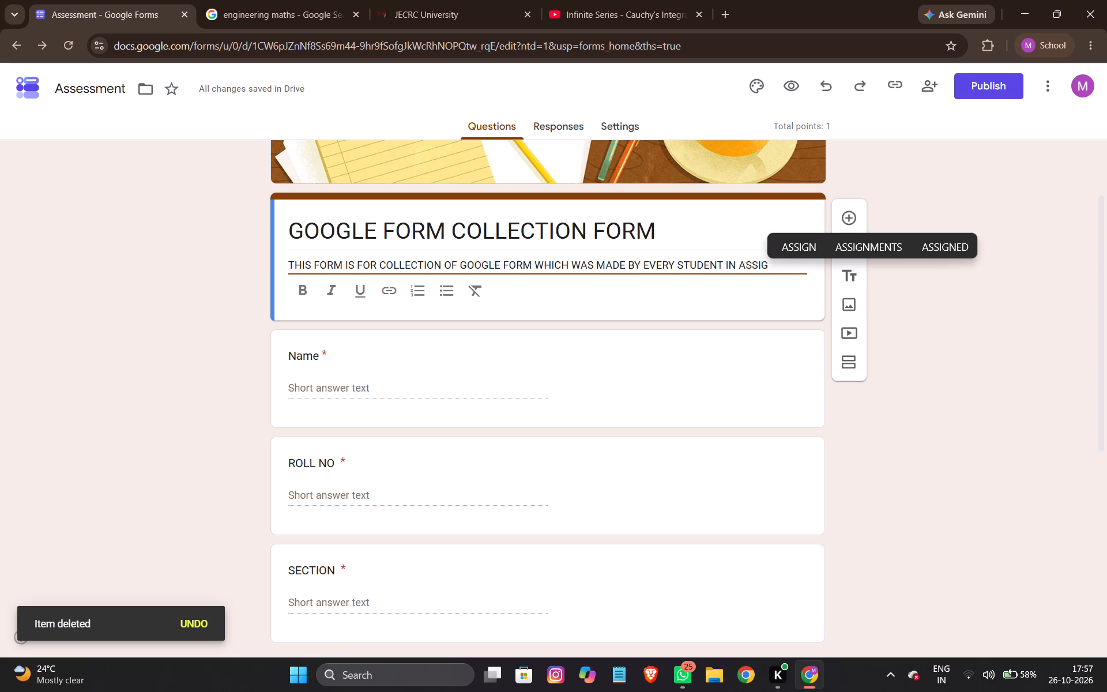
key(BackSpace)
key(BackSpace)
key(BackSpace)
key(BackSpace)
key(BackSpace)
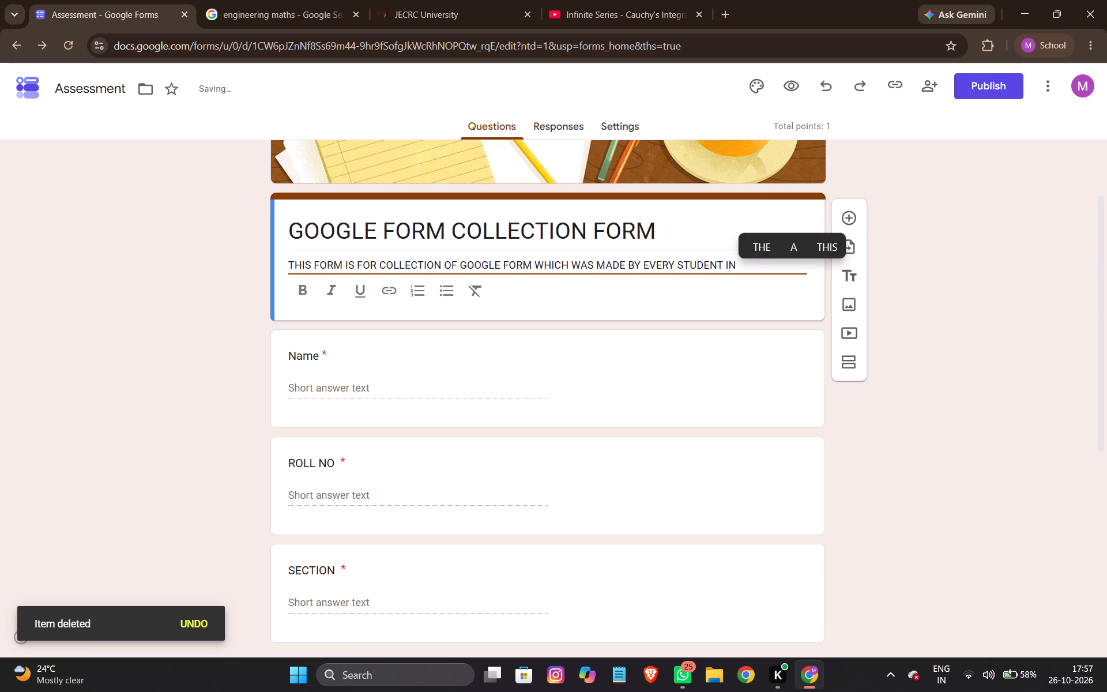
text(AC)
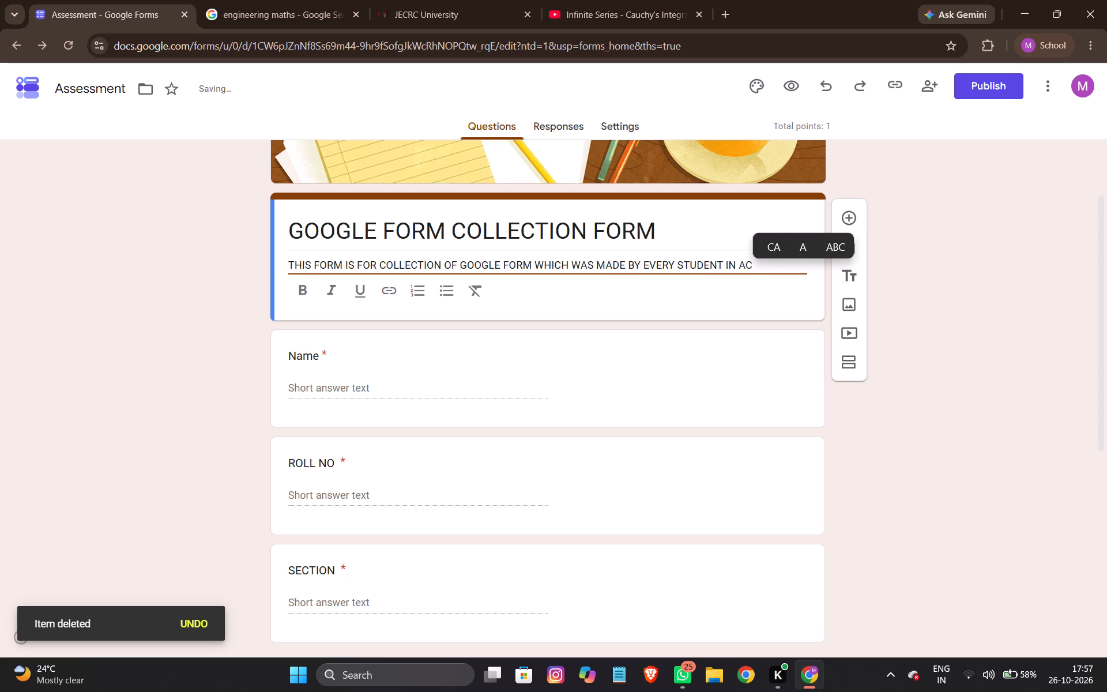
text(TIVITY)
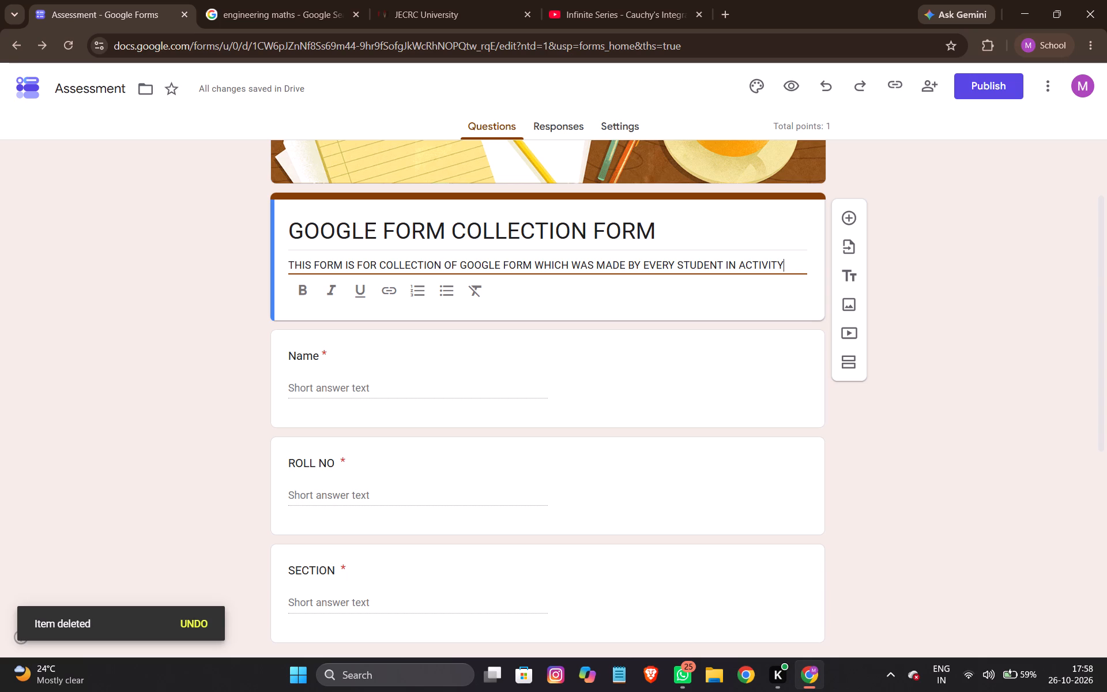
key(6)
key(BackSpace)
key(space)
key(6)
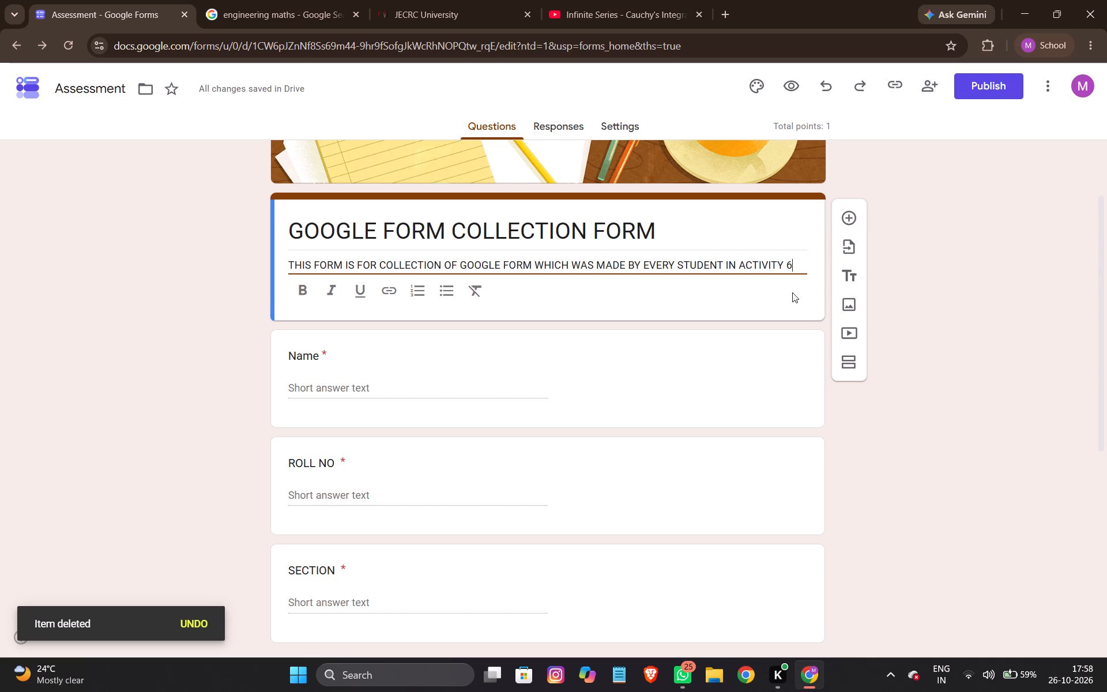
Add a second line to the form description reading "PLEASE UPLOAD YOUR GOOGLE FORM FOR THE ACTIVITY MARKS".
key(shift+Return)
text(PLEASE)
key(space)
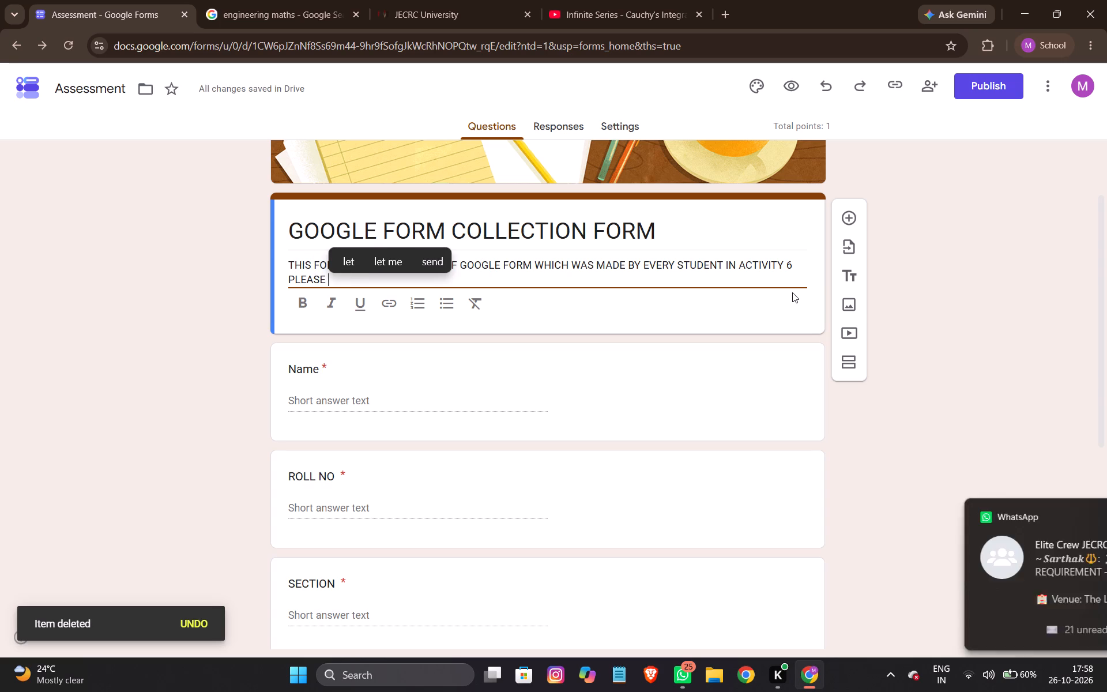
text(UPLOAD Y)
text(OUR)
key(space)
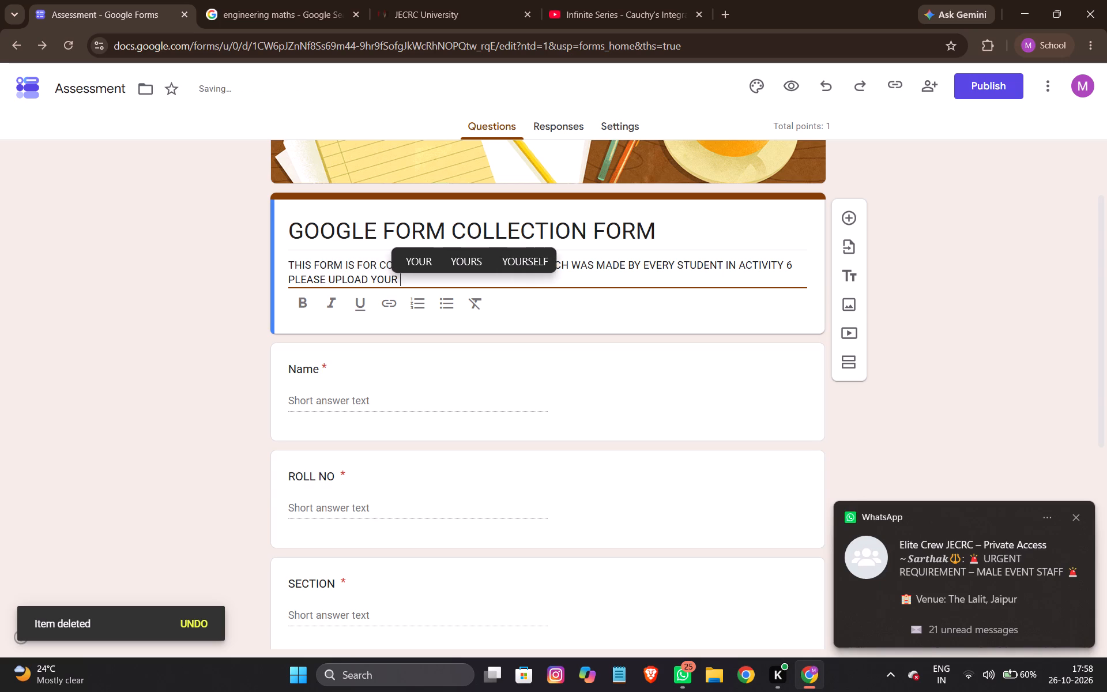
text(GOOGLE FORM)
key(space)
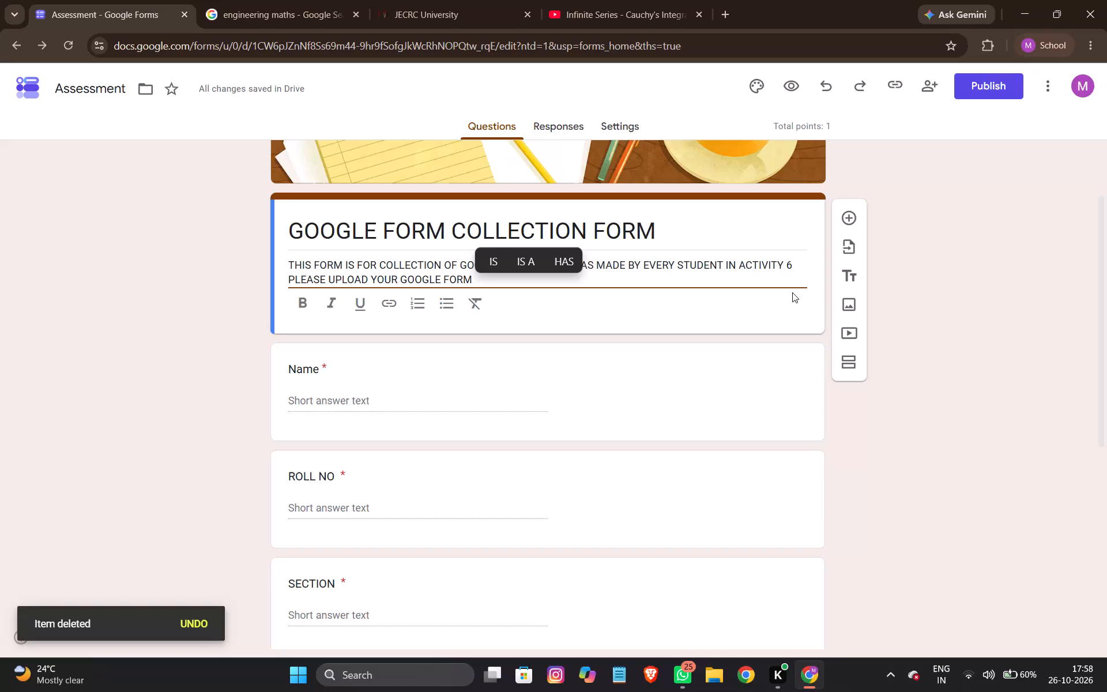
text(FOR THE)
key(space)
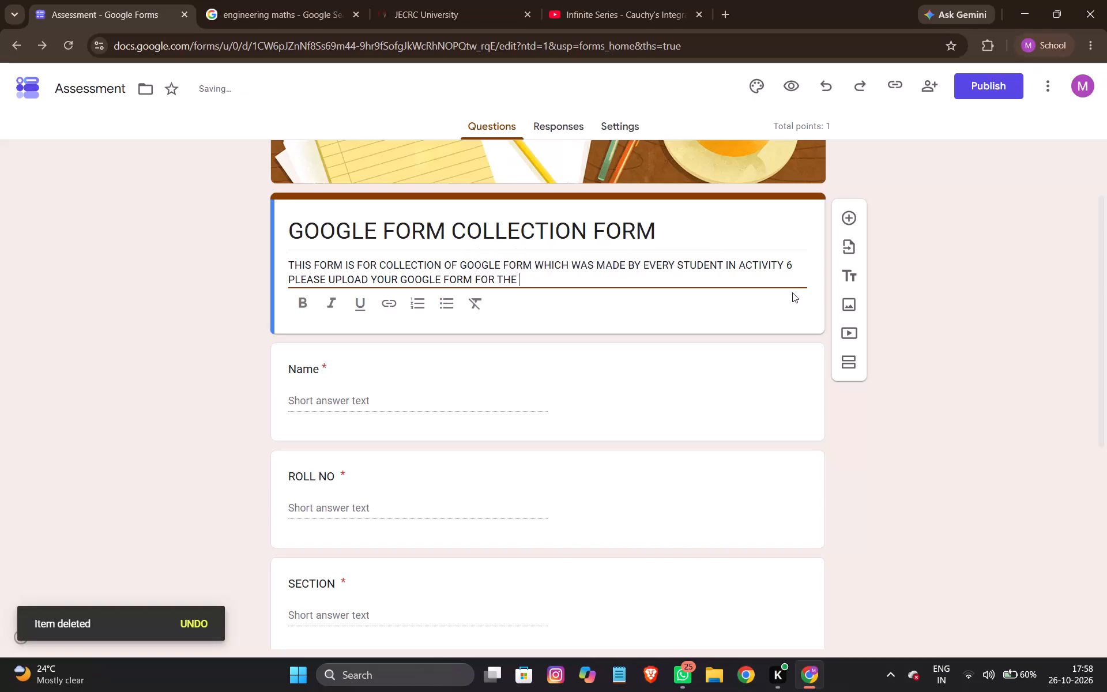
text(ACTIVITY MARKS)
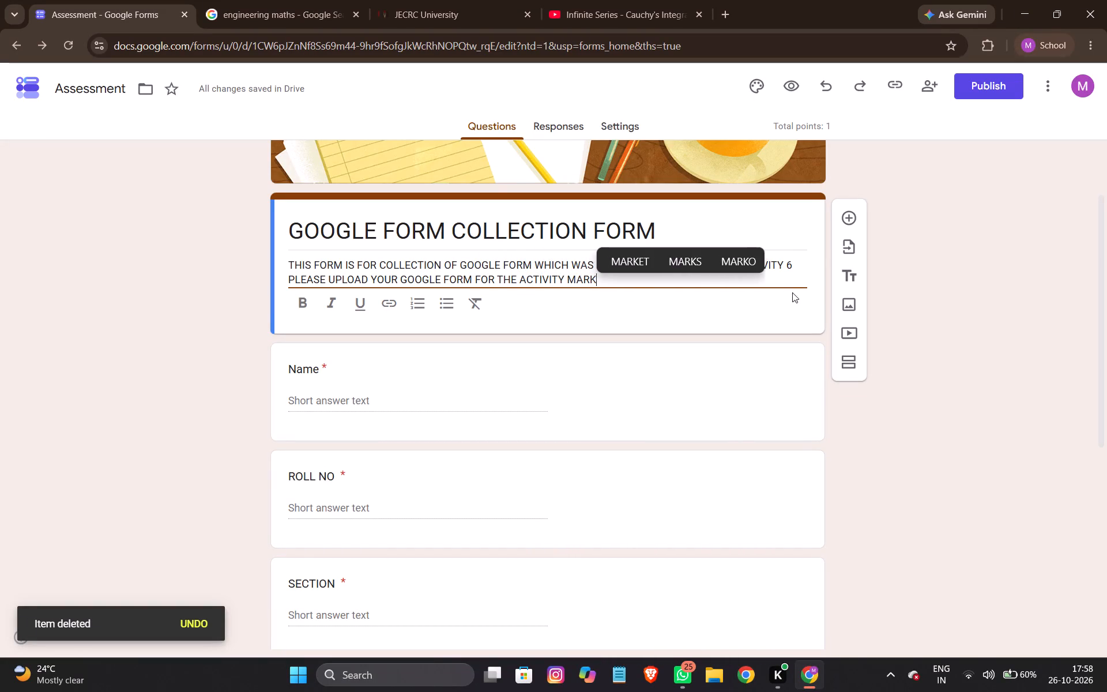
key(space)
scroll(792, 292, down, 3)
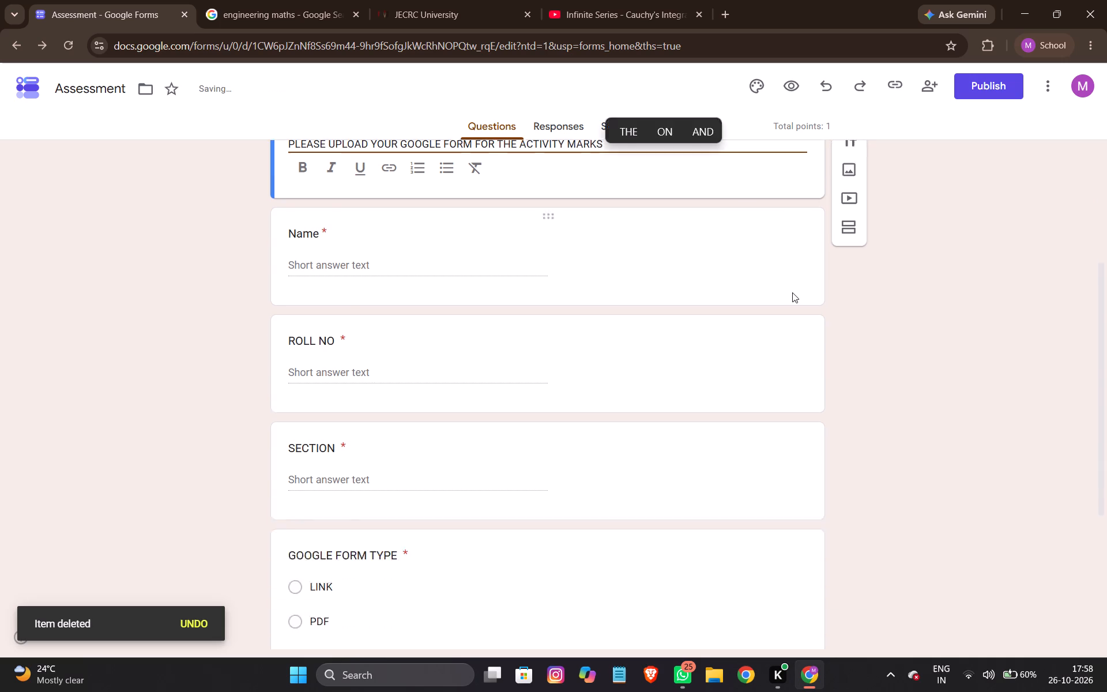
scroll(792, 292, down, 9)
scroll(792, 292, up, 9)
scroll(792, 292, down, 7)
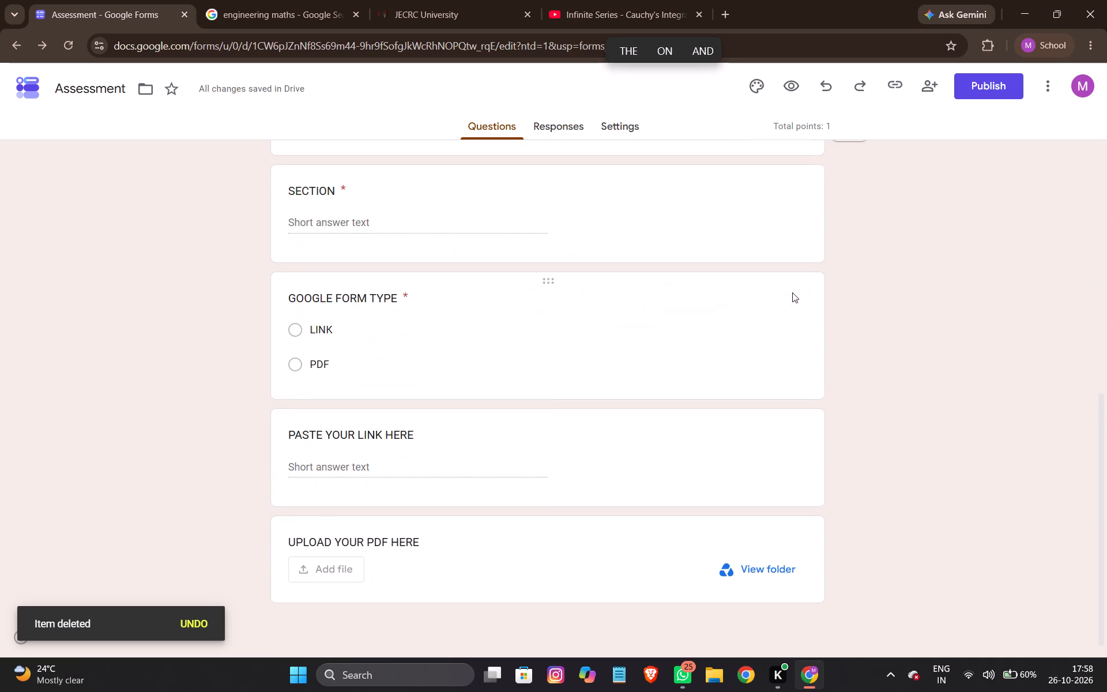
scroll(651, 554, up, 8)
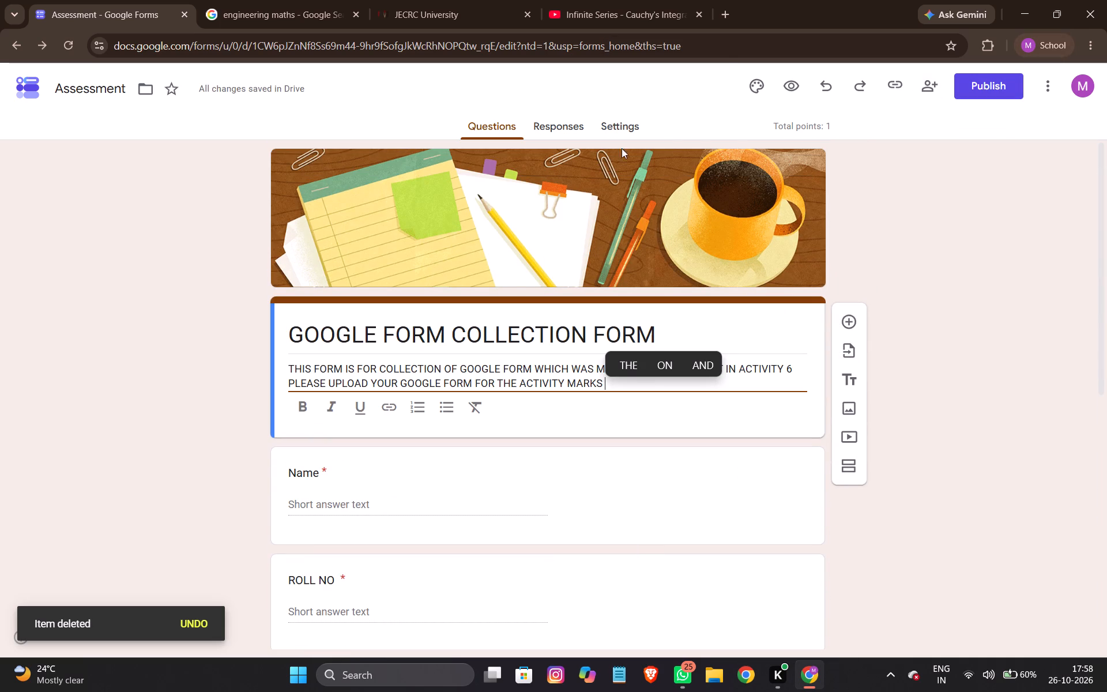
Link the form's responses to a new spreadsheet named "CS ACTIVITY 6 GOOGLE FORM".
click(570, 131)
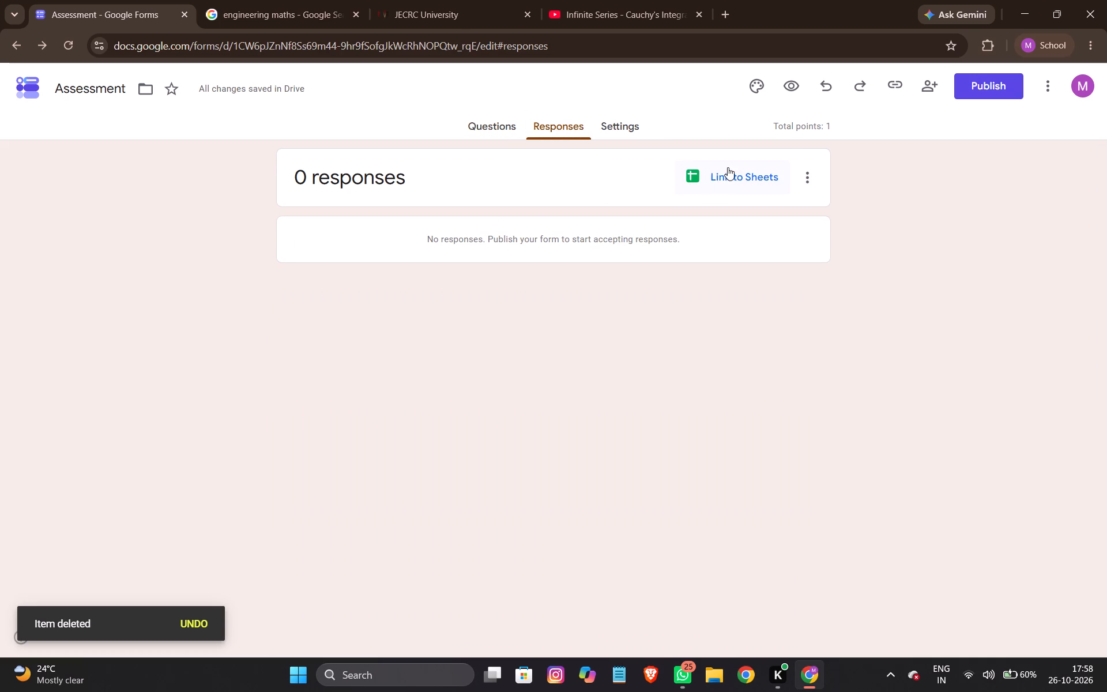
click(728, 167)
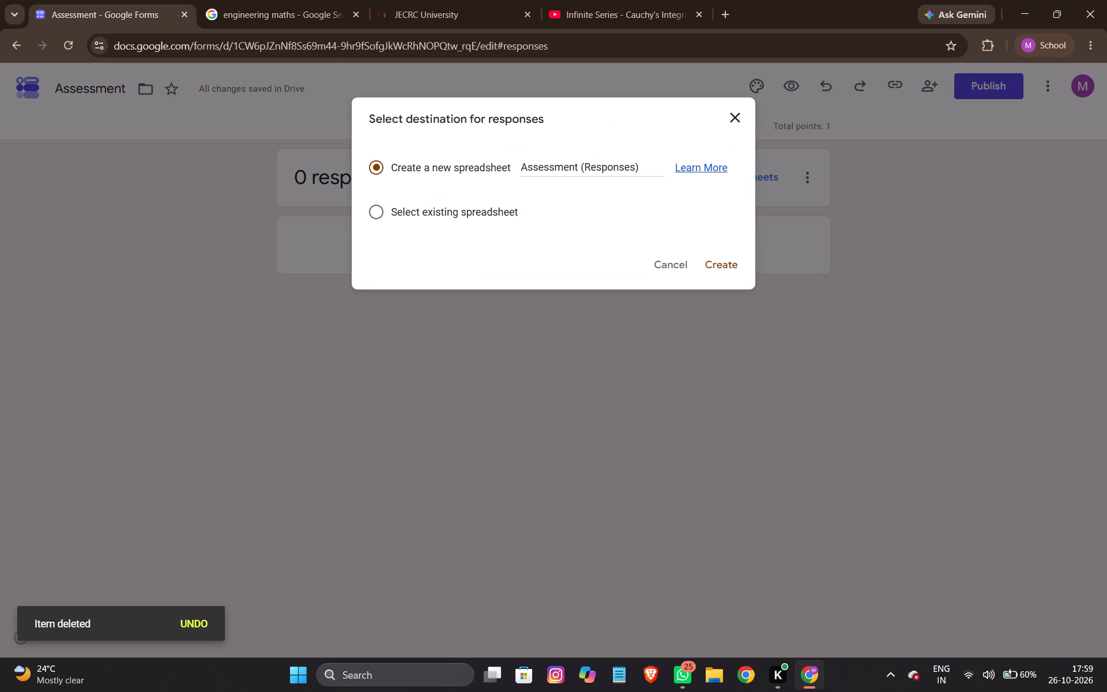
click(645, 168)
key(BackSpace)
key(BackSpace)
key(BackSpace)
key(BackSpace)
key(BackSpace)
key(BackSpace)
key(BackSpace)
key(BackSpace)
key(BackSpace)
key(BackSpace)
key(BackSpace)
key(BackSpace)
key(BackSpace)
key(BackSpace)
key(BackSpace)
key(BackSpace)
key(BackSpace)
key(BackSpace)
key(BackSpace)
key(BackSpace)
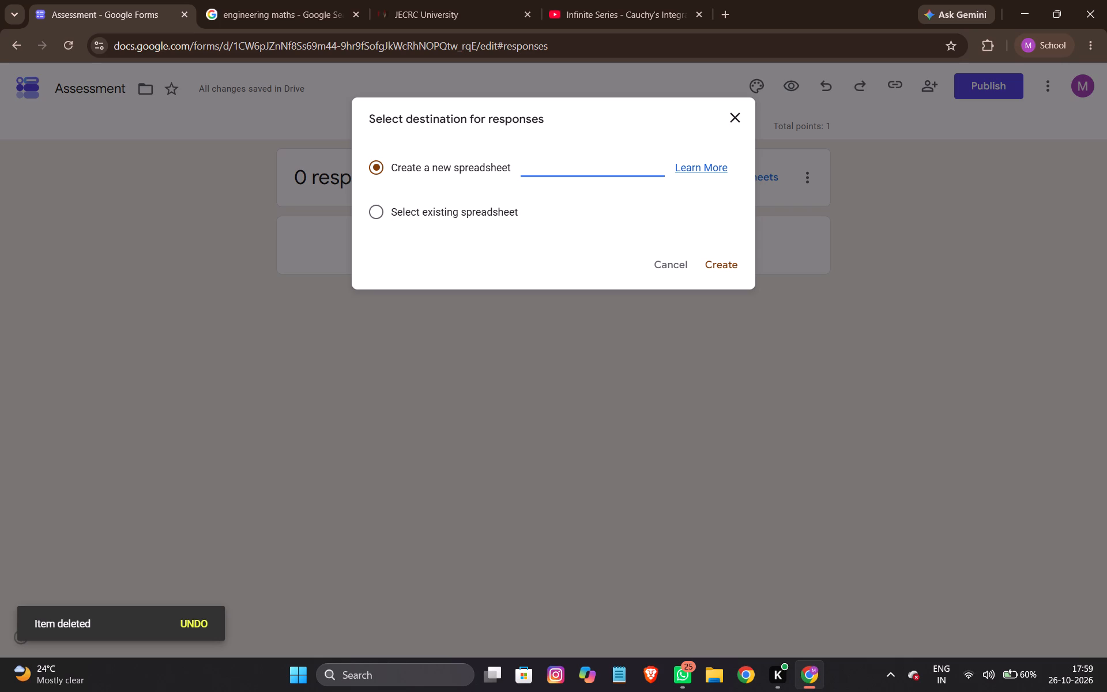
text(CS)
key(space)
key(a)
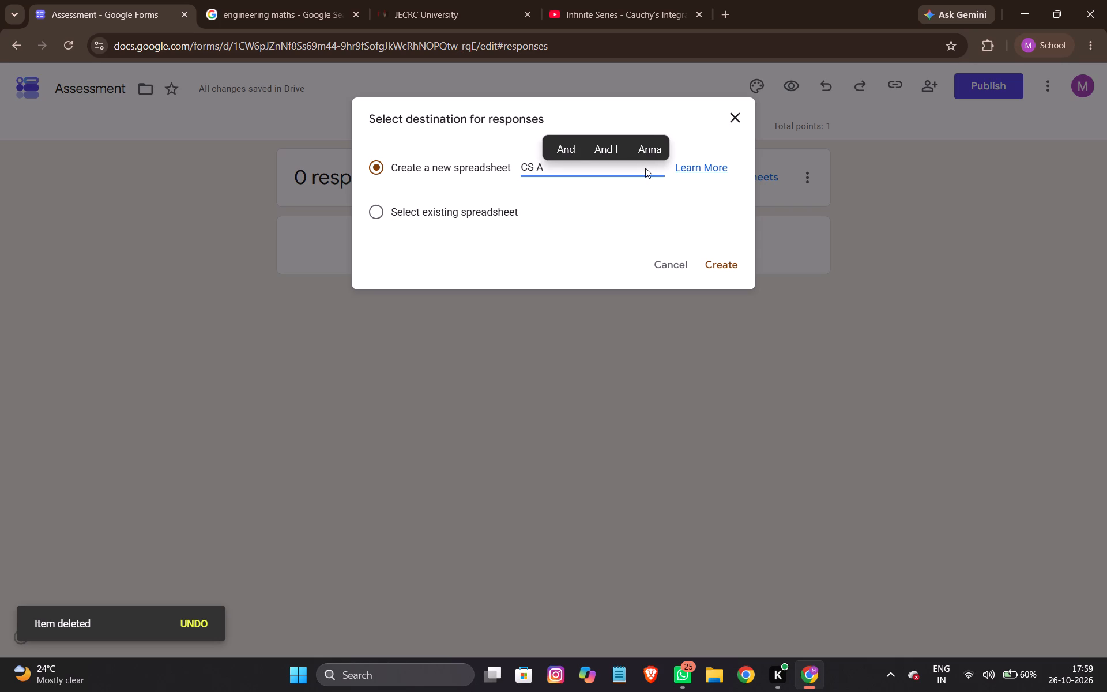
text(CTIB)
key(BackSpace)
text(VITY)
key(space)
text(6)
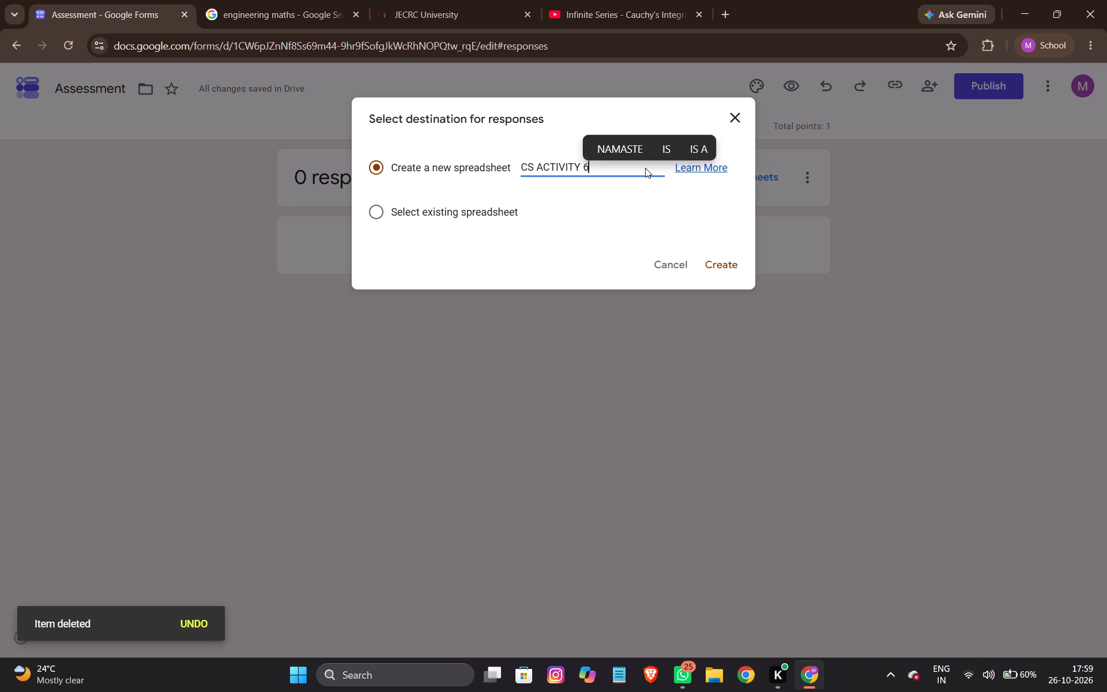
key(space)
text(GOOGLE FORM)
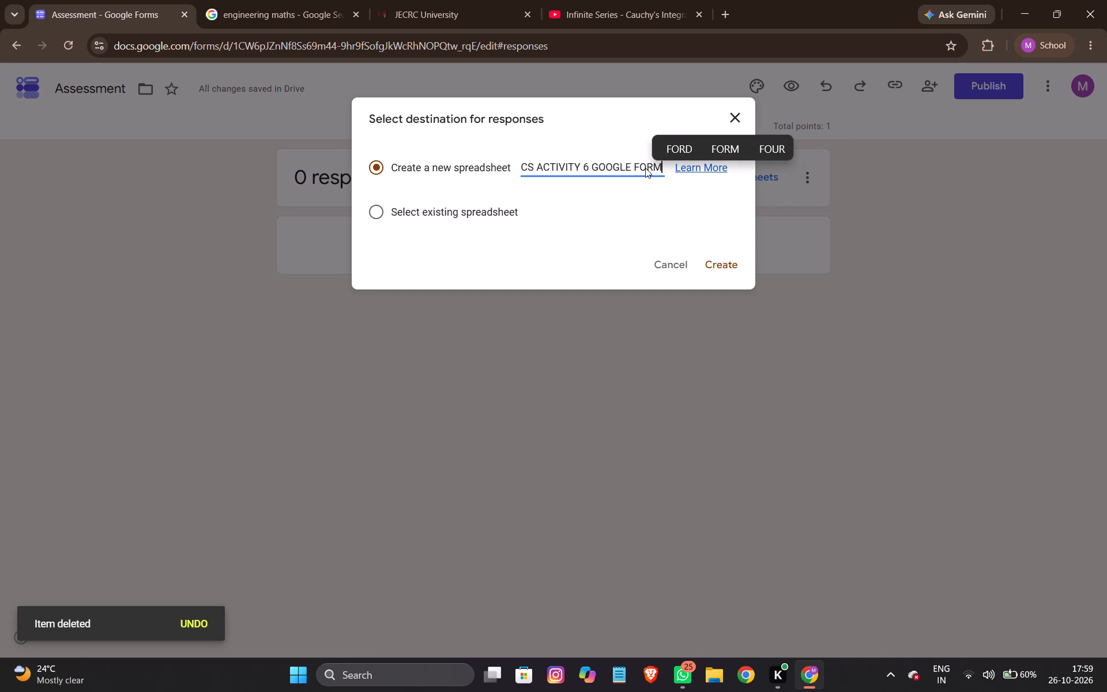
key(space)
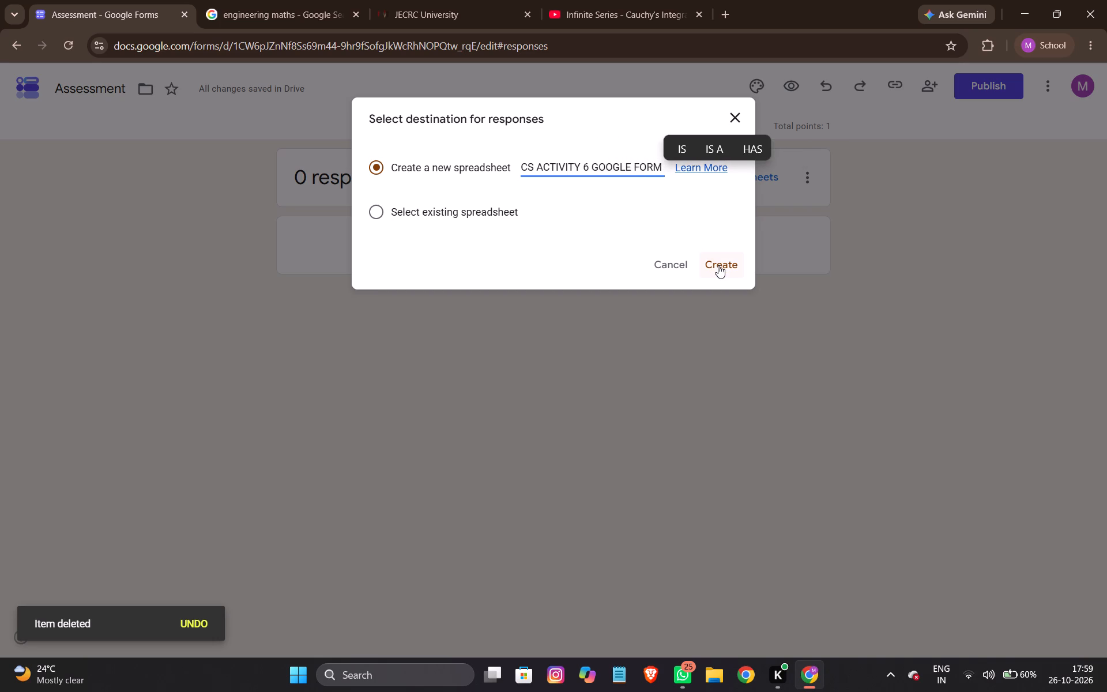
click(718, 265)
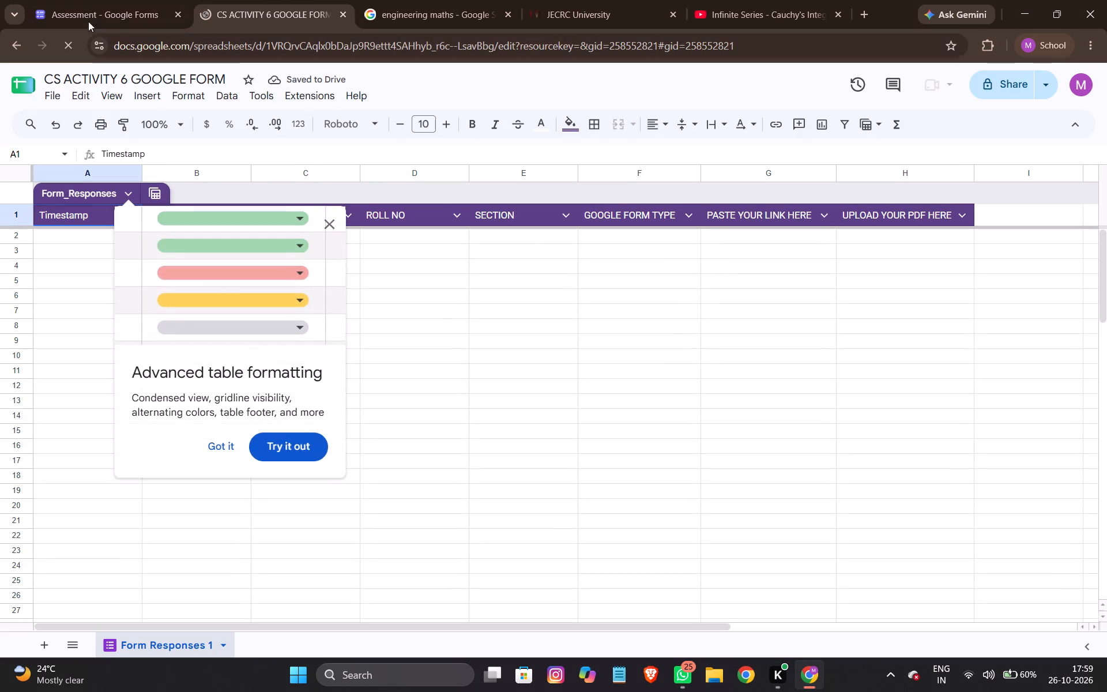
Return to the form and review its quiz settings and how responses are collected and protected.
click(99, 1)
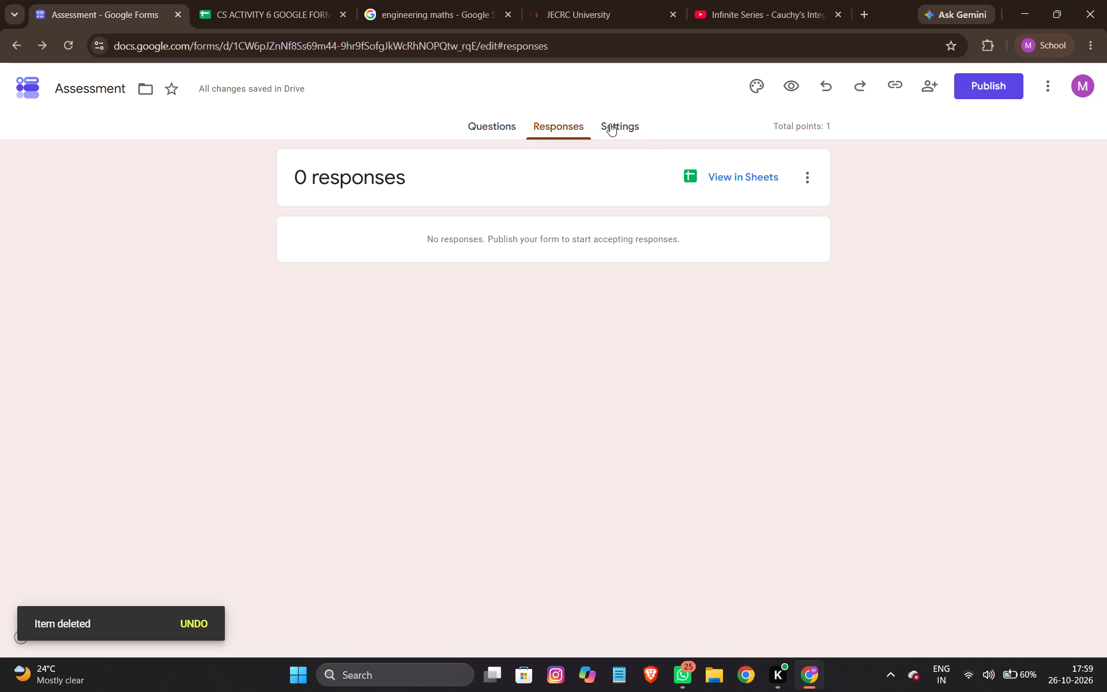
click(610, 123)
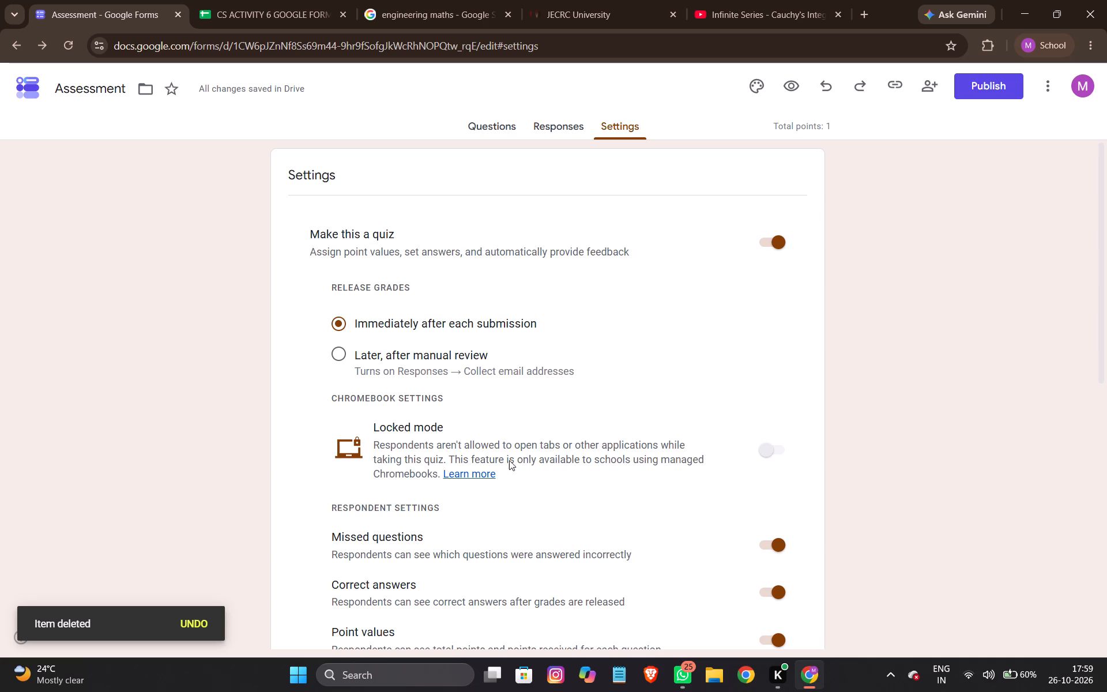
scroll(566, 457, down, 4)
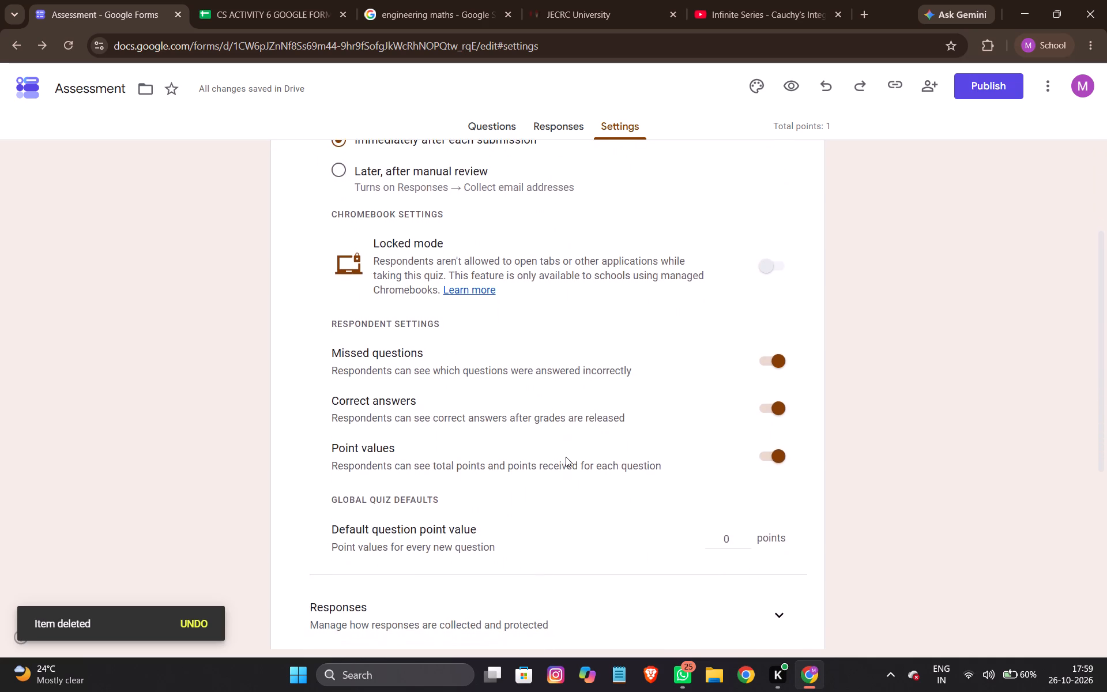
scroll(566, 457, down, 5)
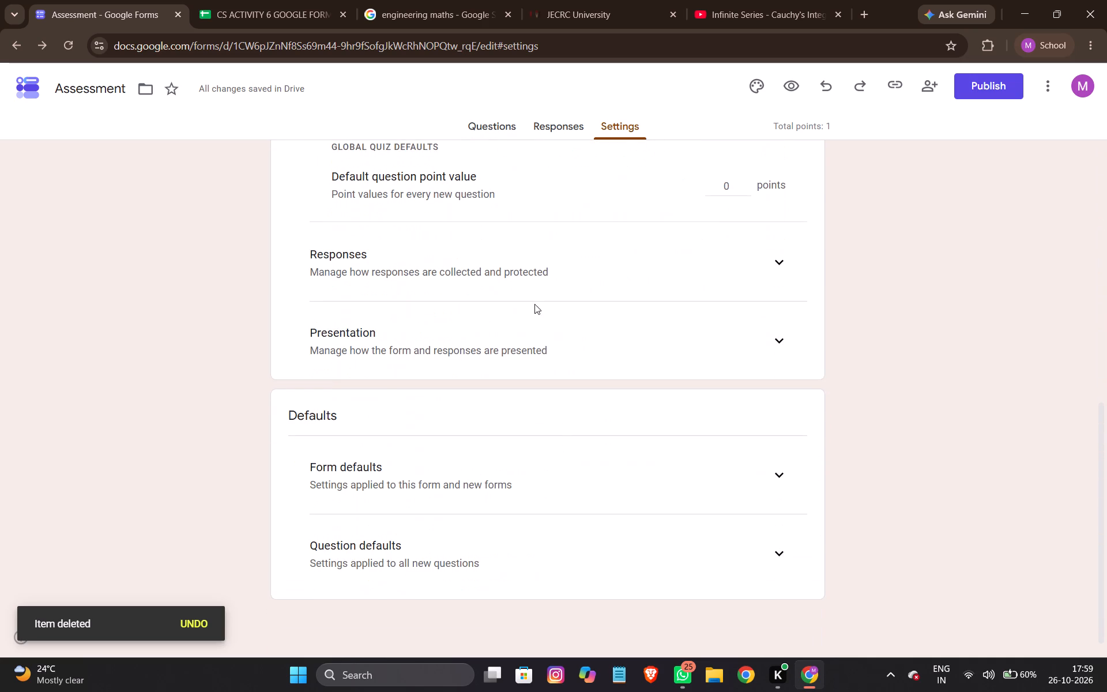
click(785, 262)
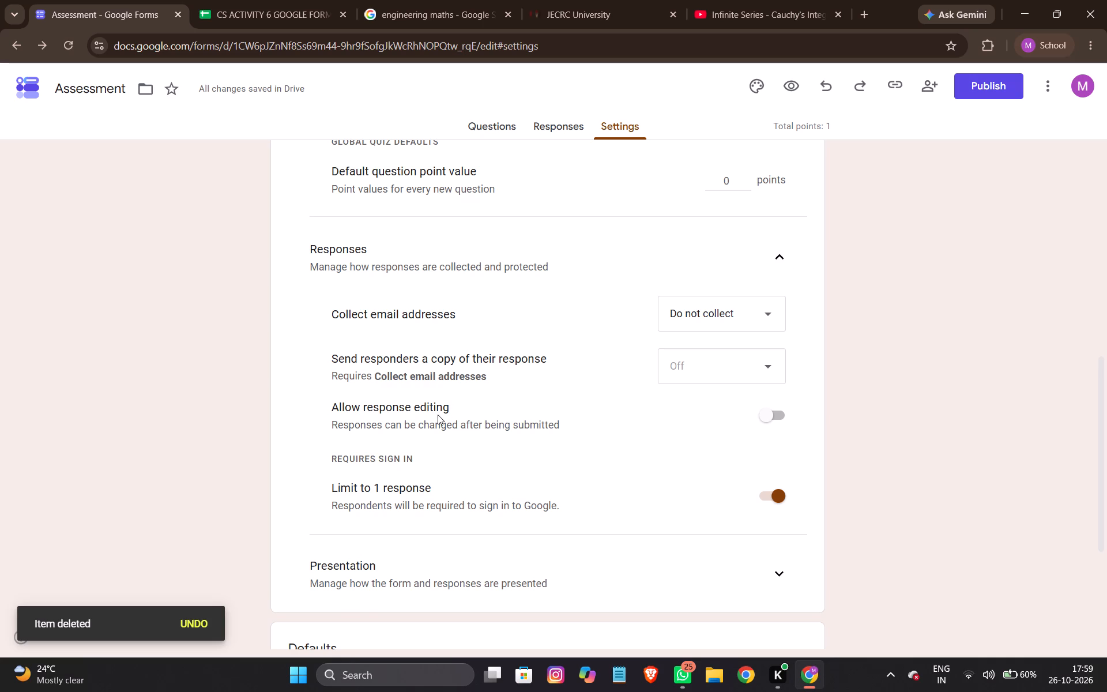
scroll(438, 415, up, 12)
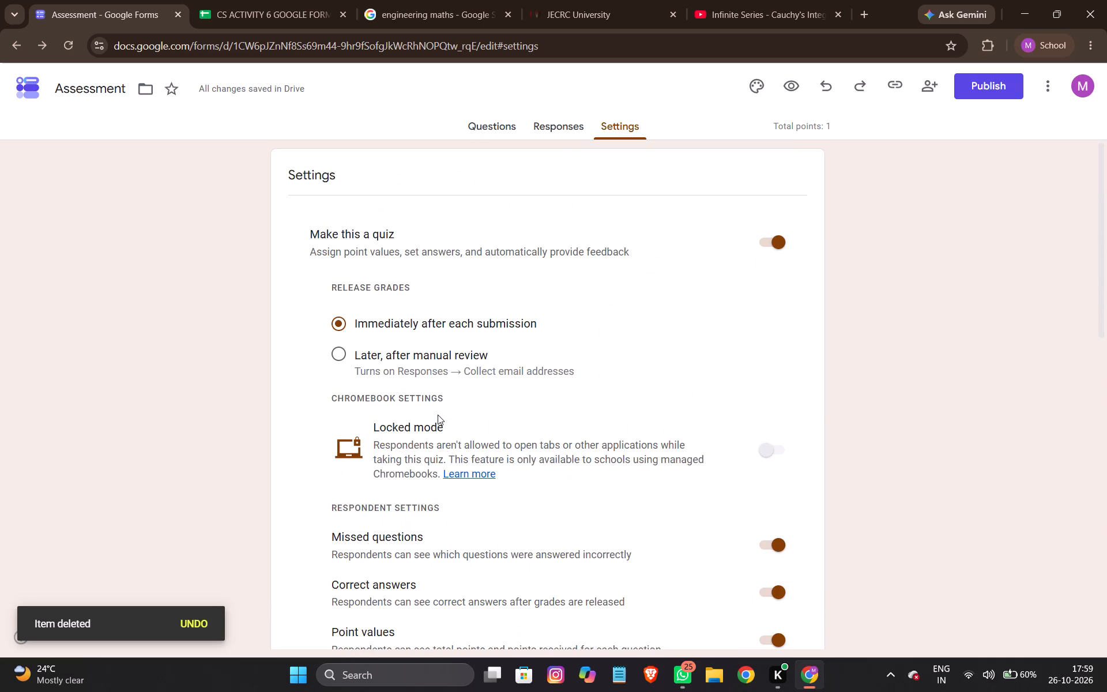
click(561, 124)
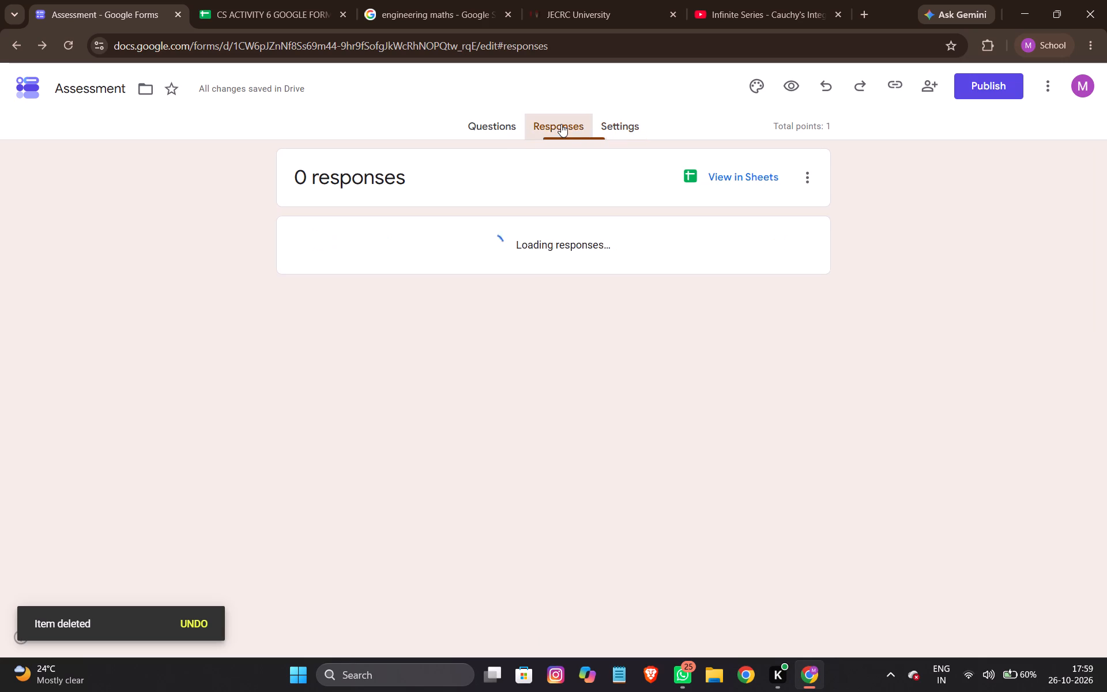
Publish the form for anyone with the link and copy its full responder link.
click(483, 131)
click(981, 88)
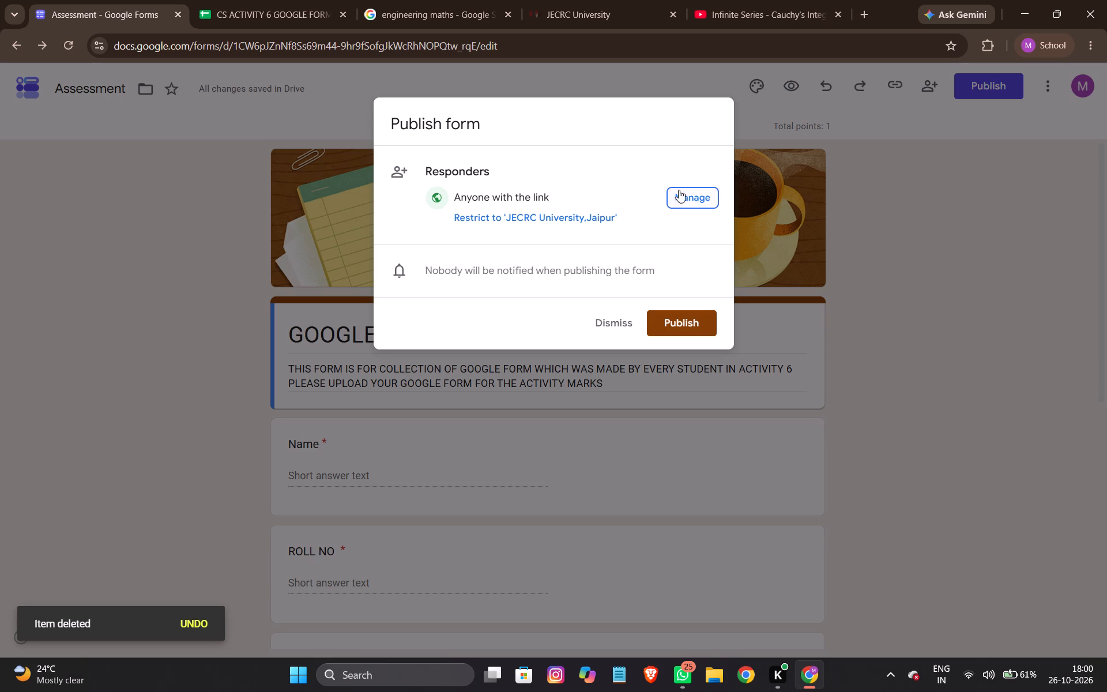
click(675, 325)
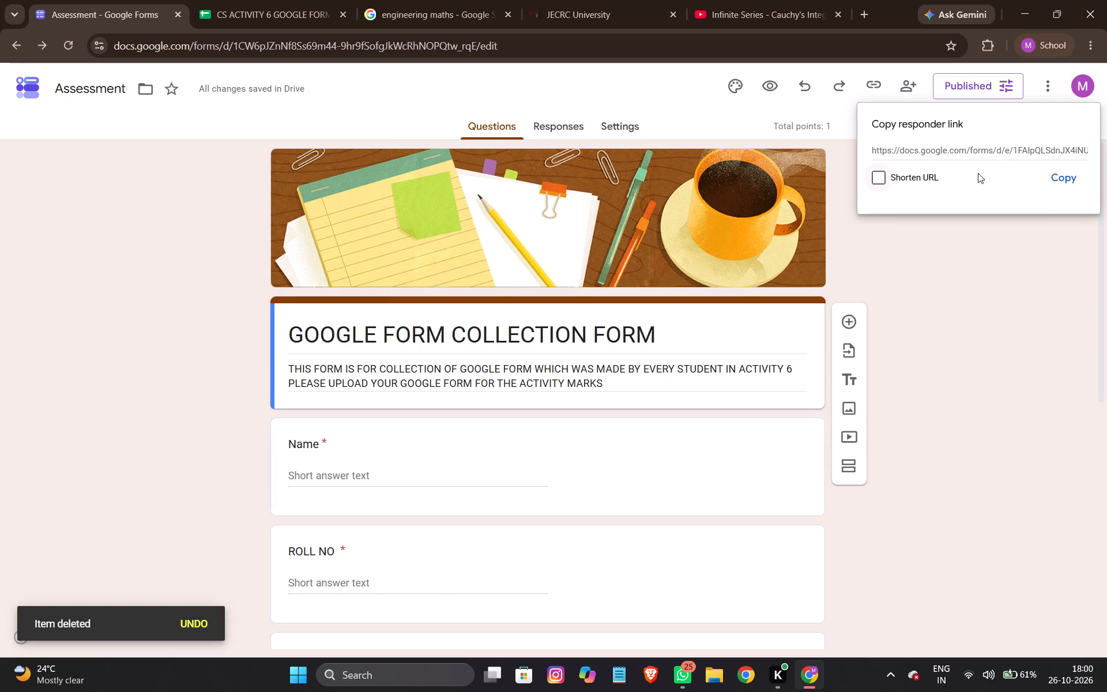
click(1057, 171)
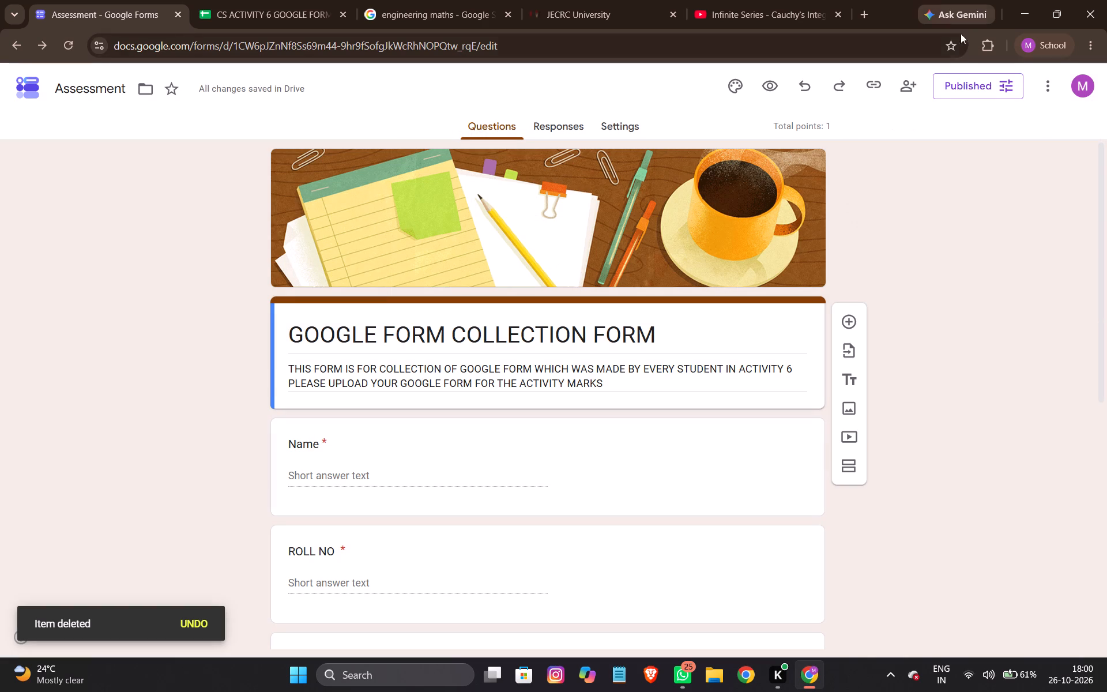
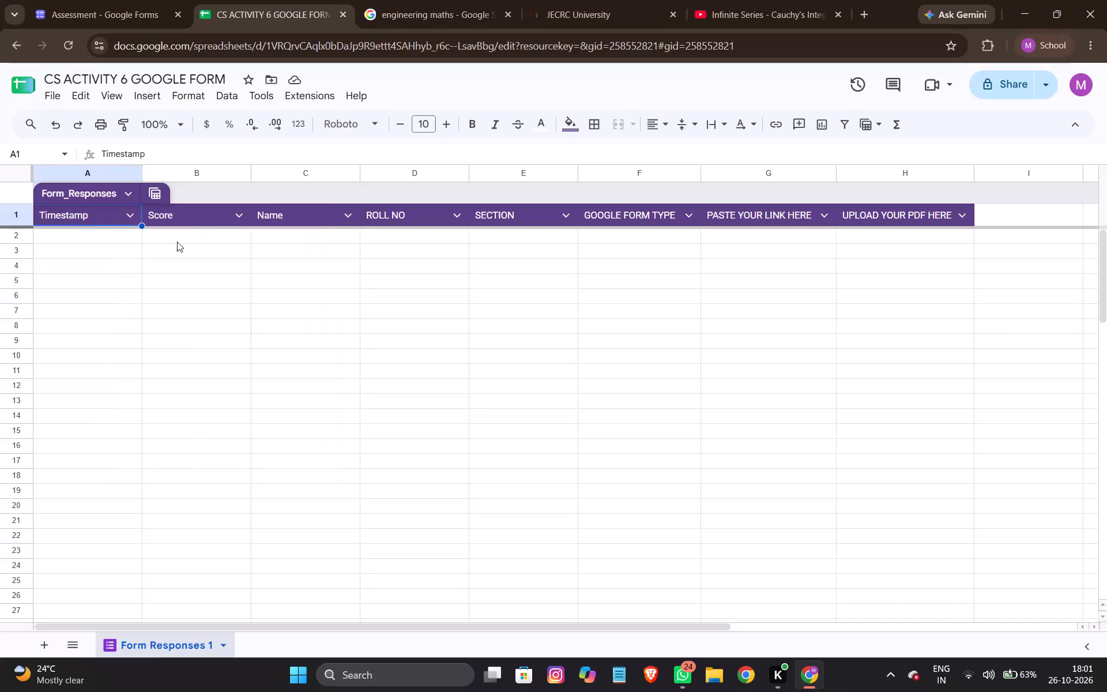
Return from the response spreadsheet to the GOOGLE FORM COLLECTION FORM editor.
click(137, 14)
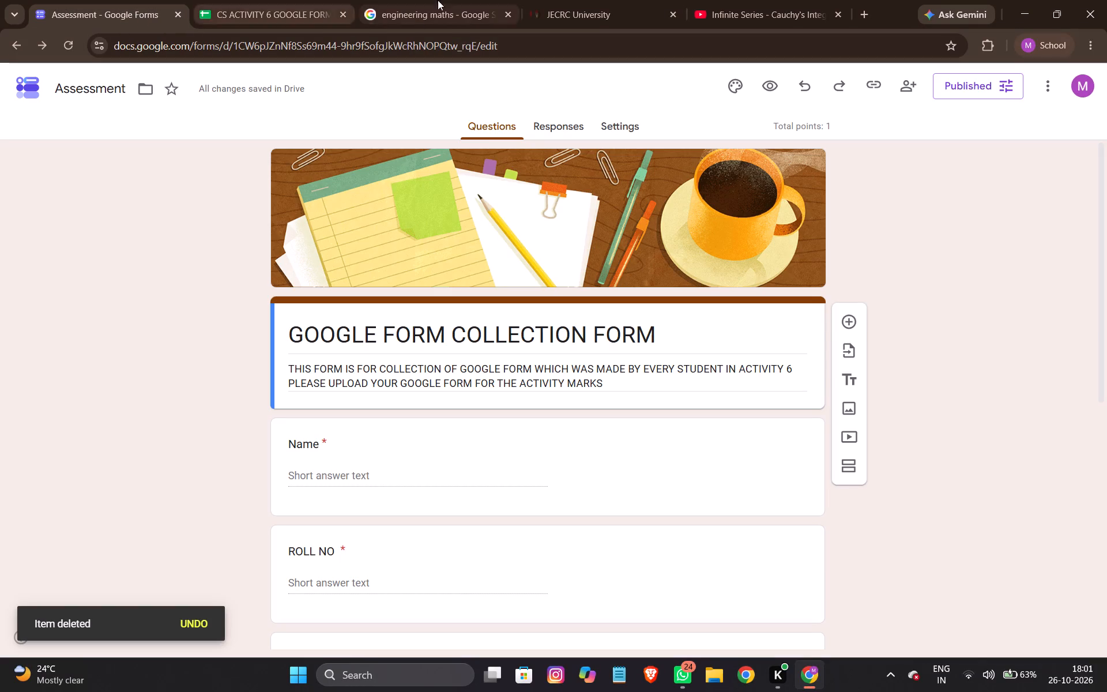
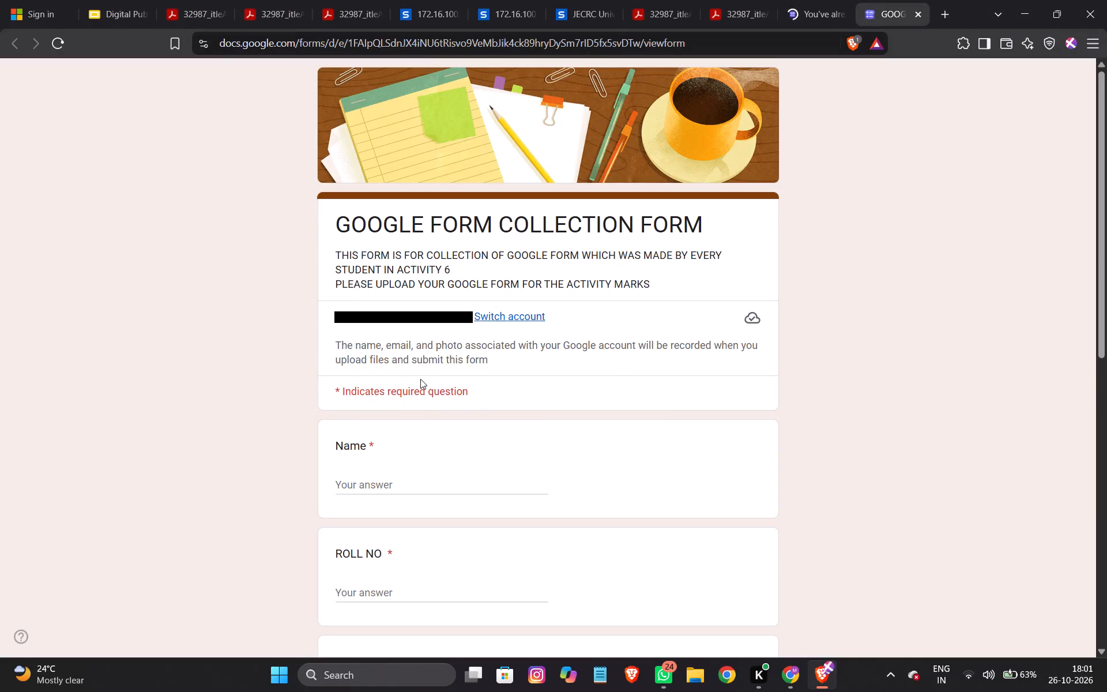
Enter the student's name and roll number in the Name and ROLL NO questions of the response form.
click(391, 482)
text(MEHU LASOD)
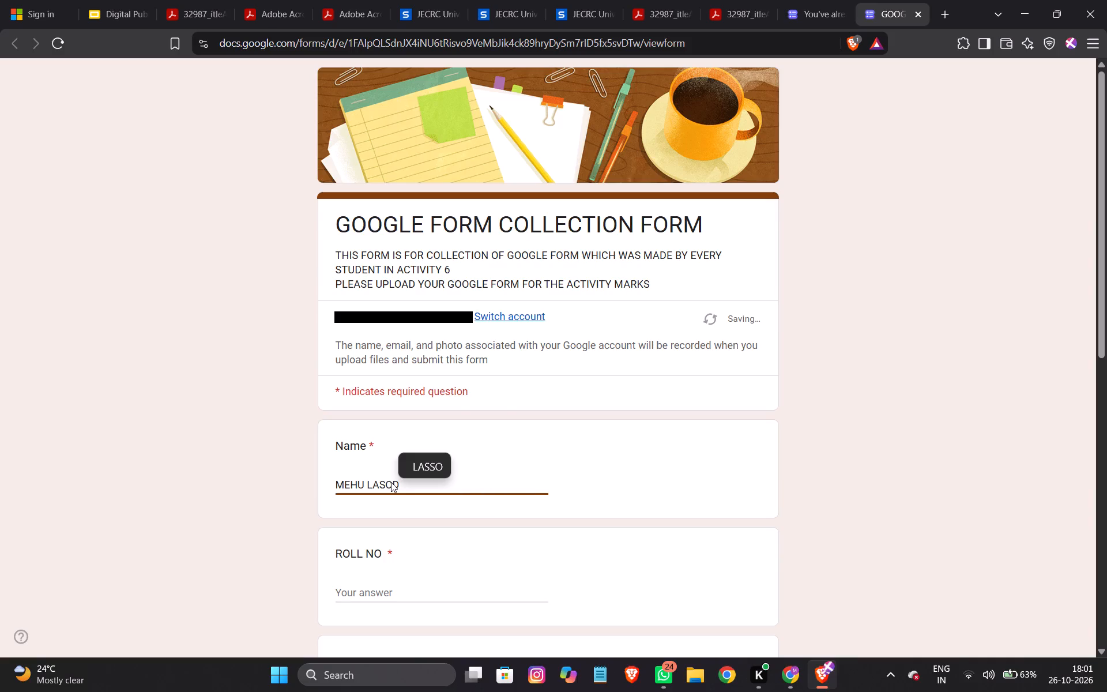
scroll(391, 482, down, 2)
click(376, 595)
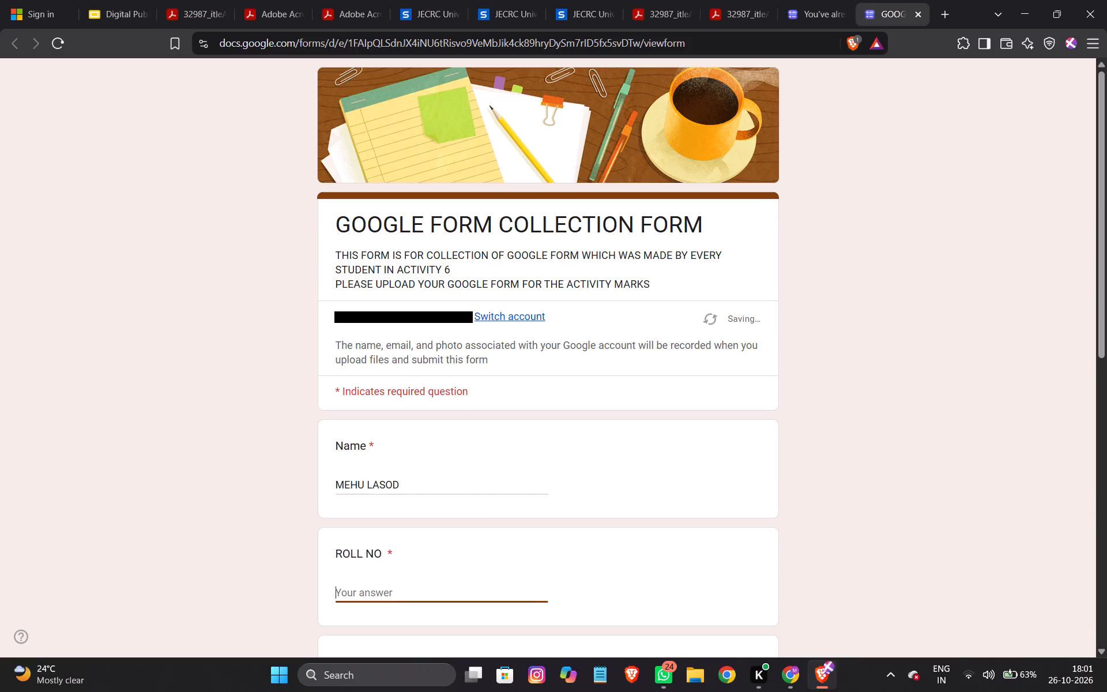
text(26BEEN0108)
Answer the SECTION question with S1 and choose LINK as the GOOGLE FORM TYPE.
scroll(376, 595, down, 4)
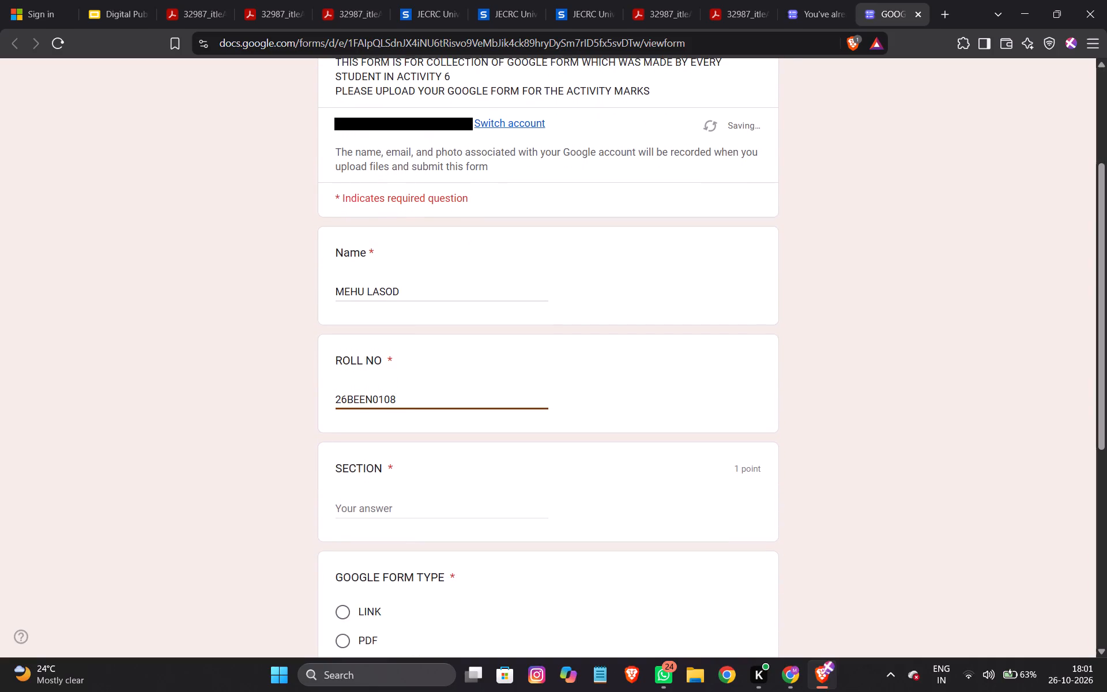
click(370, 513)
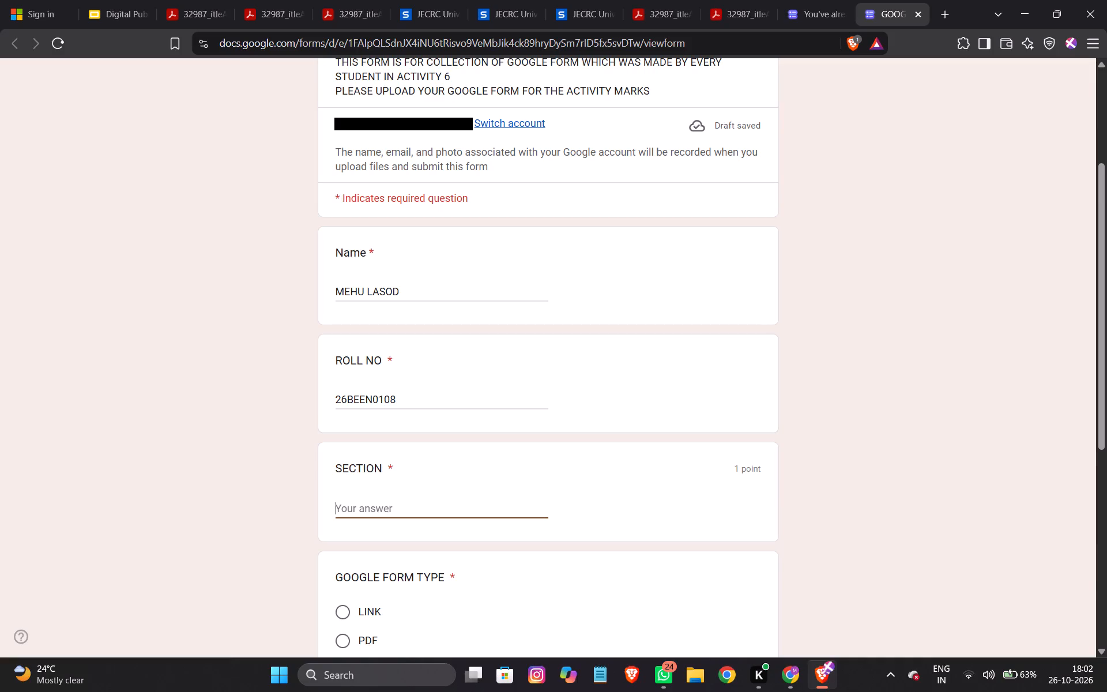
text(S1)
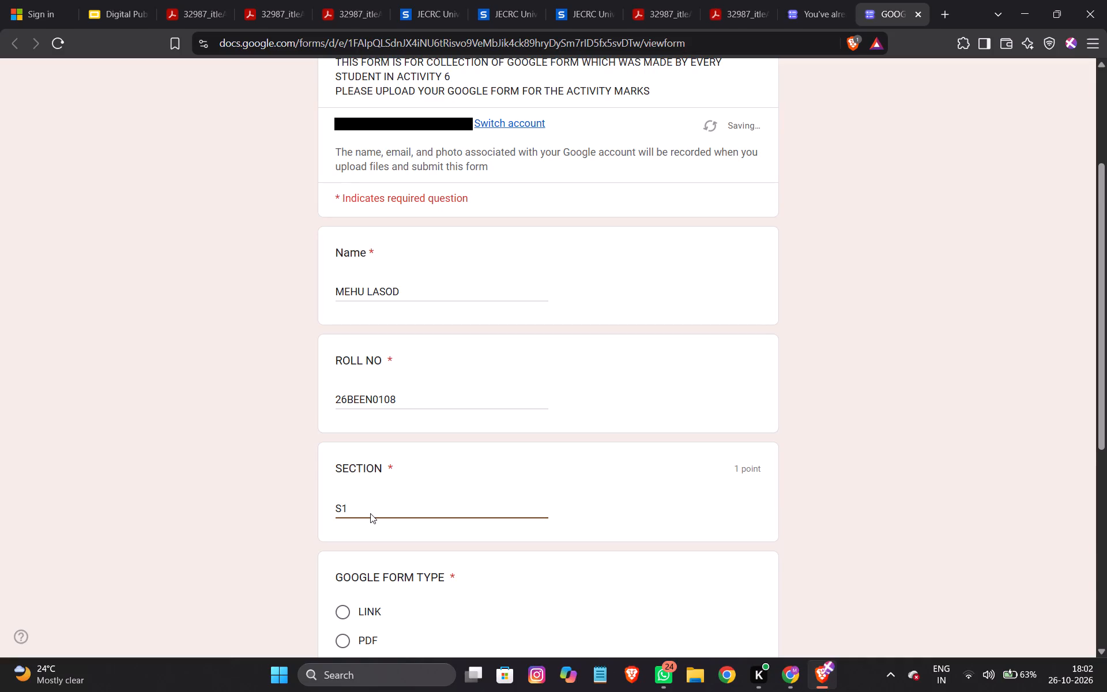
scroll(370, 513, down, 3)
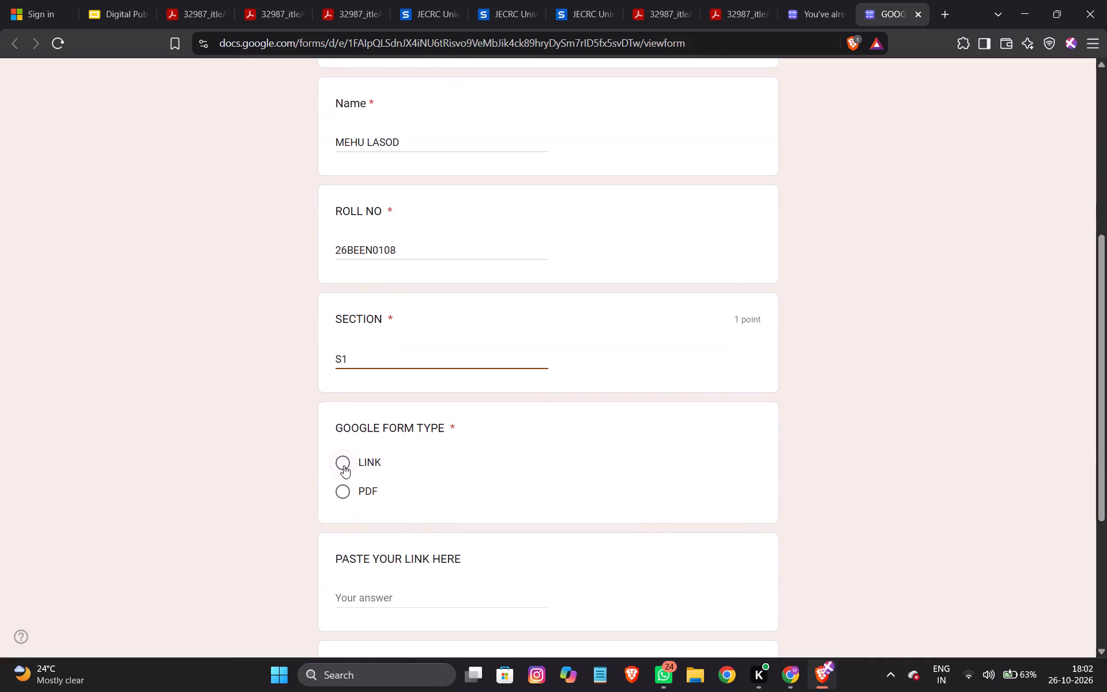
click(344, 464)
scroll(344, 464, down, 2)
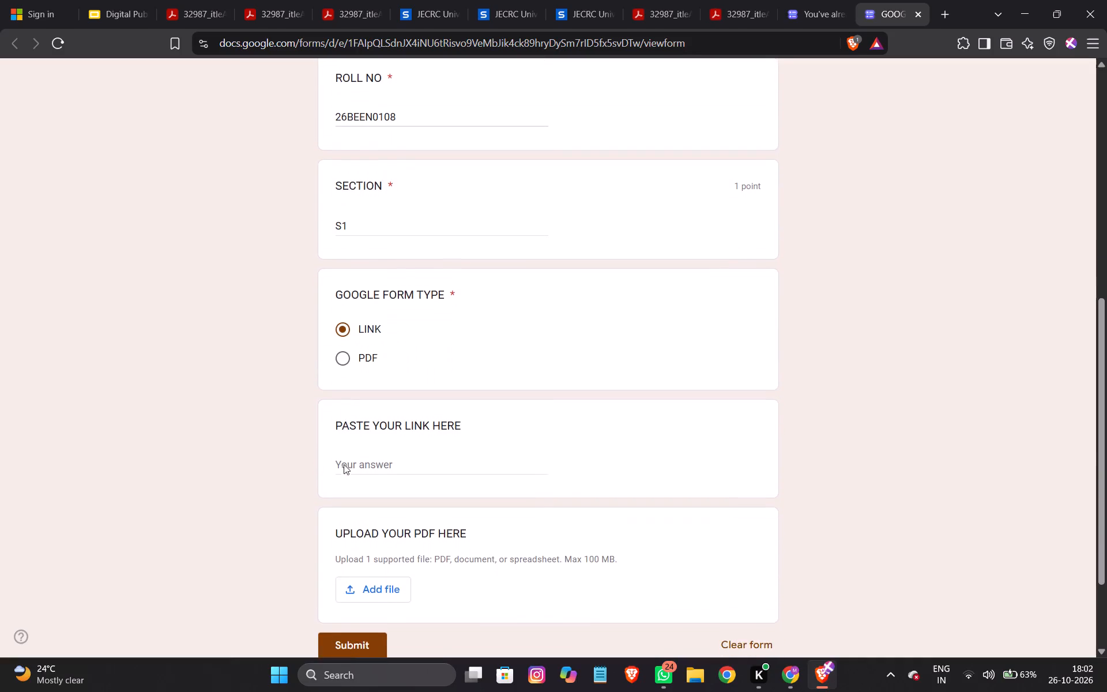
scroll(344, 464, down, 1)
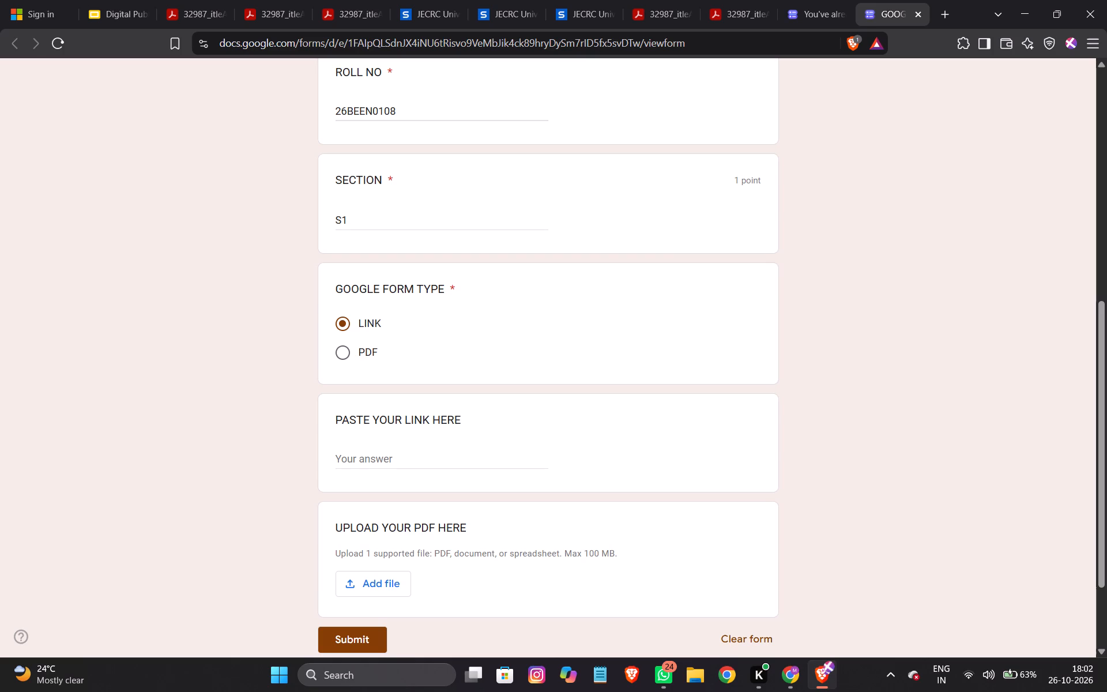
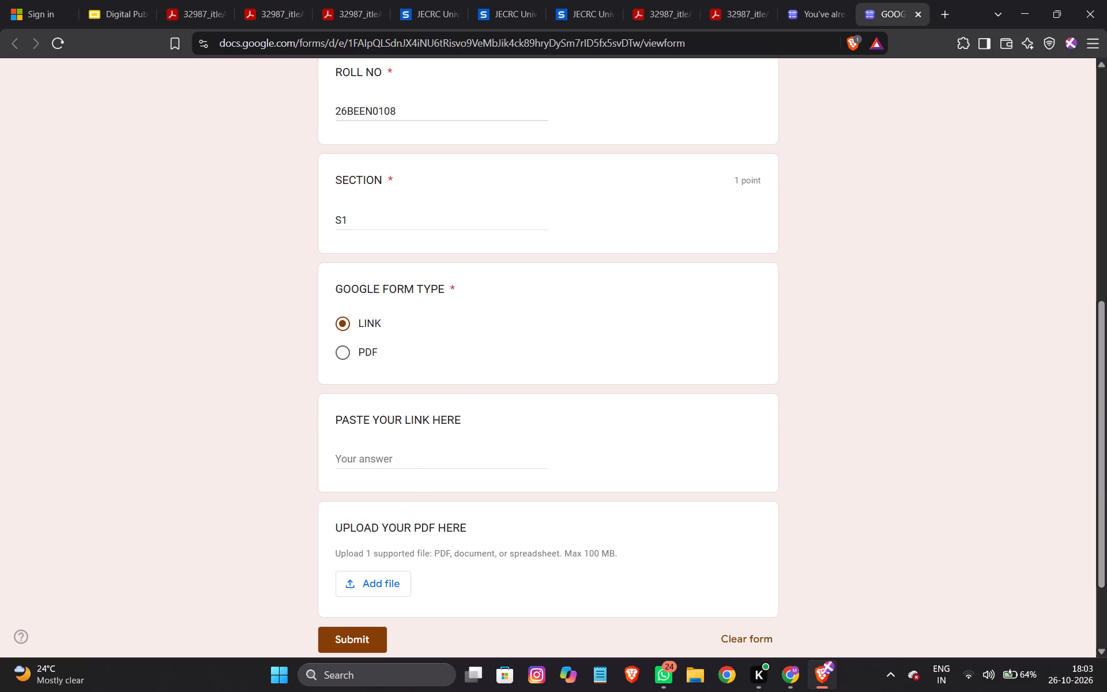
Open the answer field of the PASTE YOUR LINK HERE question for entry in the response form.
click(364, 461)
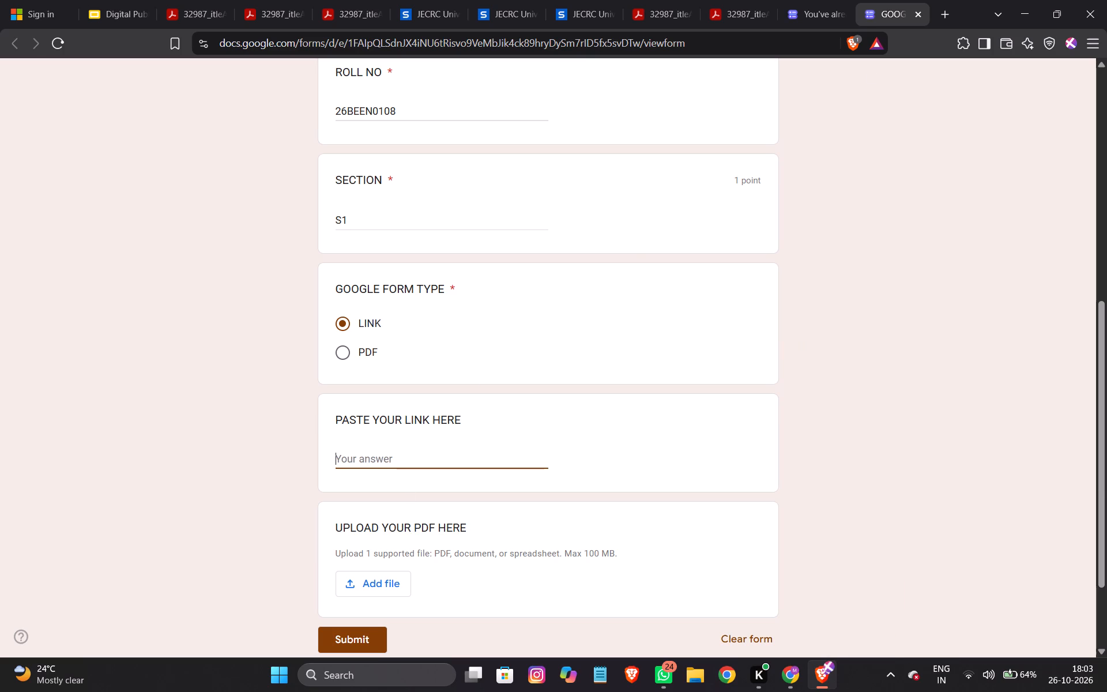
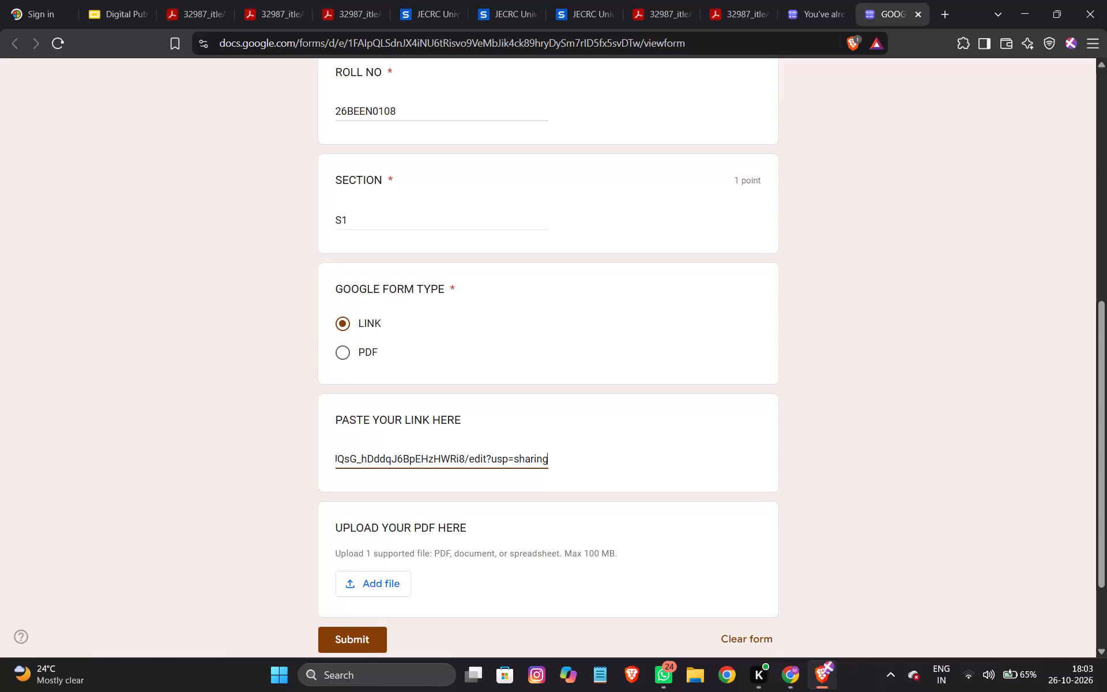
Submit the completed test response to the GOOGLE FORM COLLECTION FORM.
scroll(476, 467, down, 1)
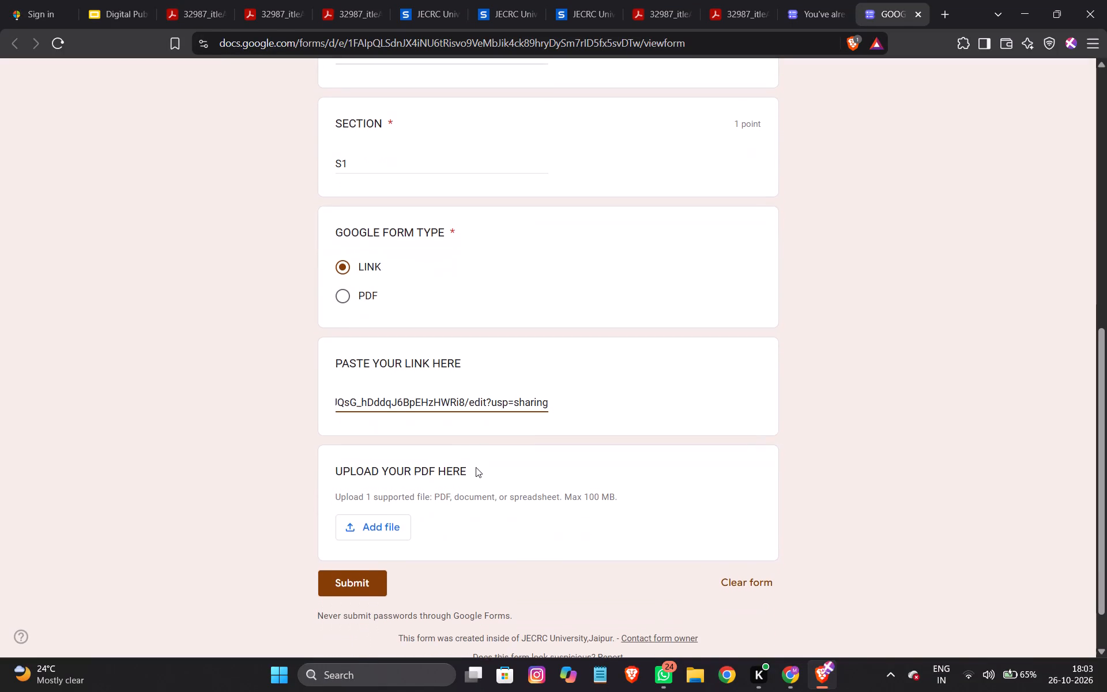
scroll(476, 467, down, 1)
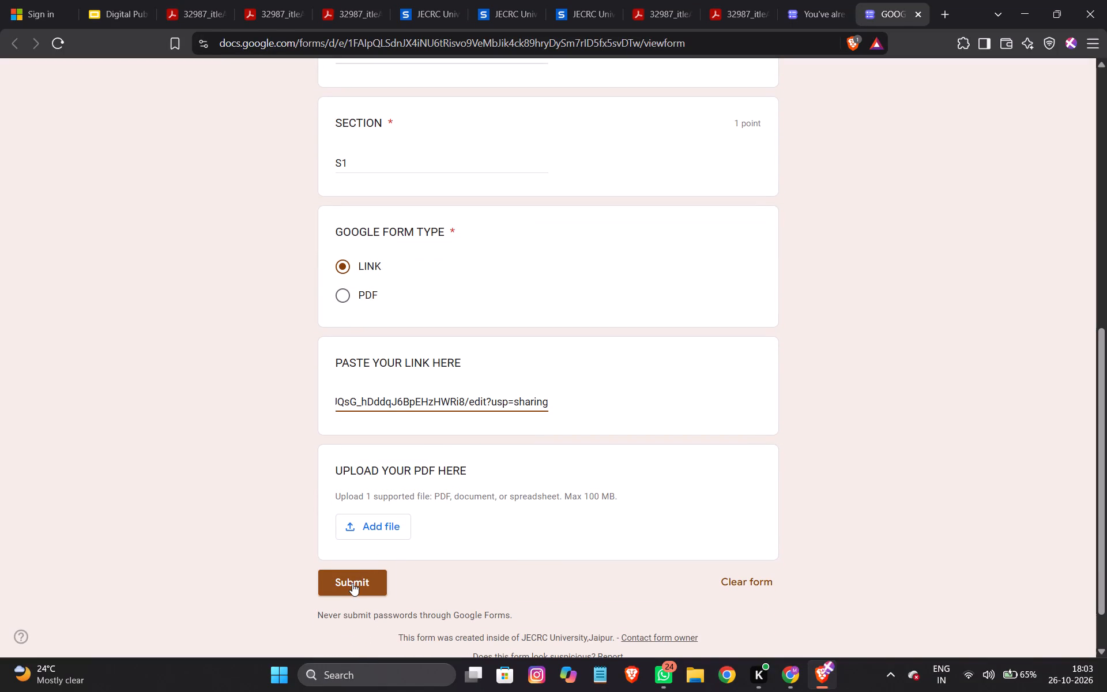
click(352, 583)
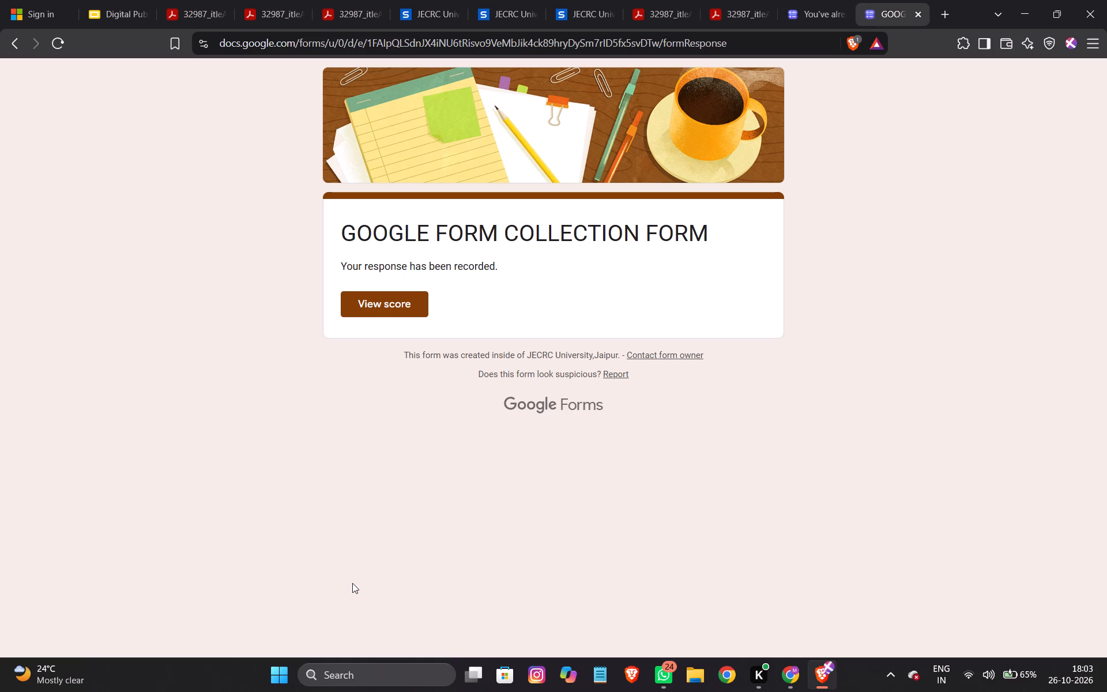
Open the score view of the submitted response, review the grading of each answer, and return to the submission confirmation page.
click(397, 296)
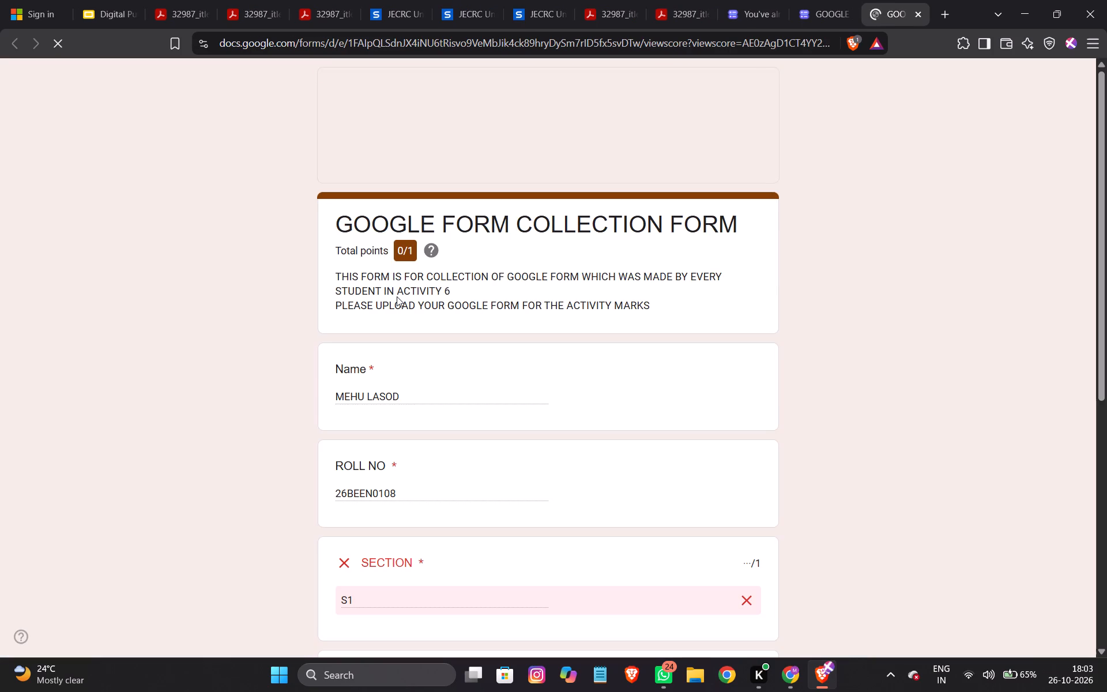
scroll(515, 411, down, 4)
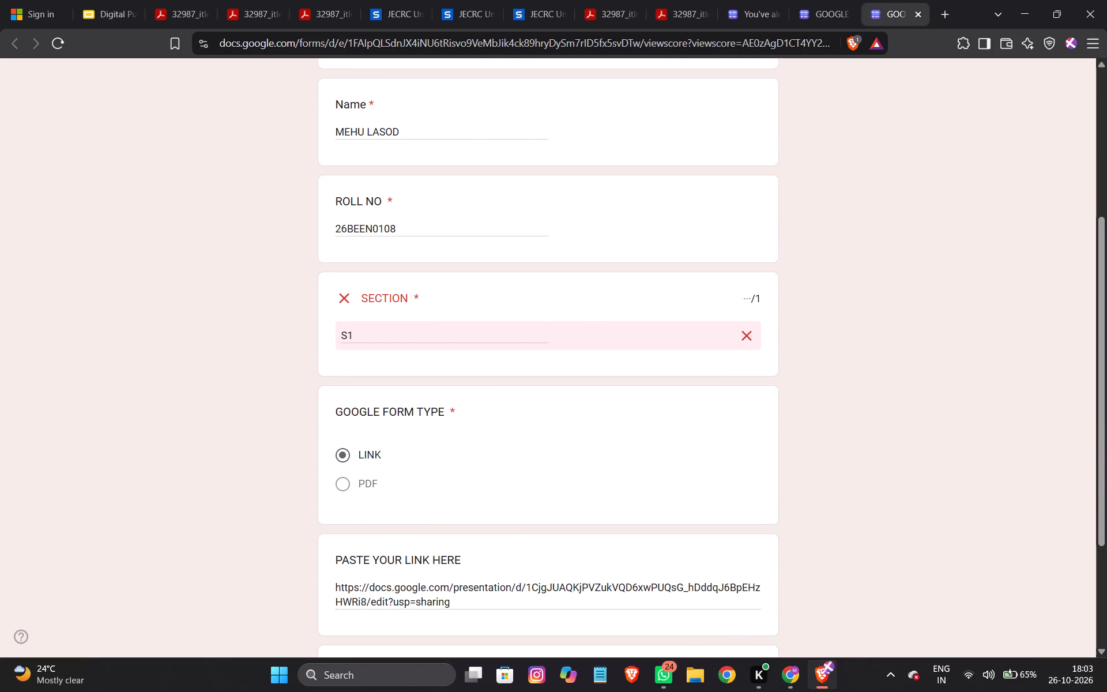
click(364, 294)
scroll(469, 355, down, 5)
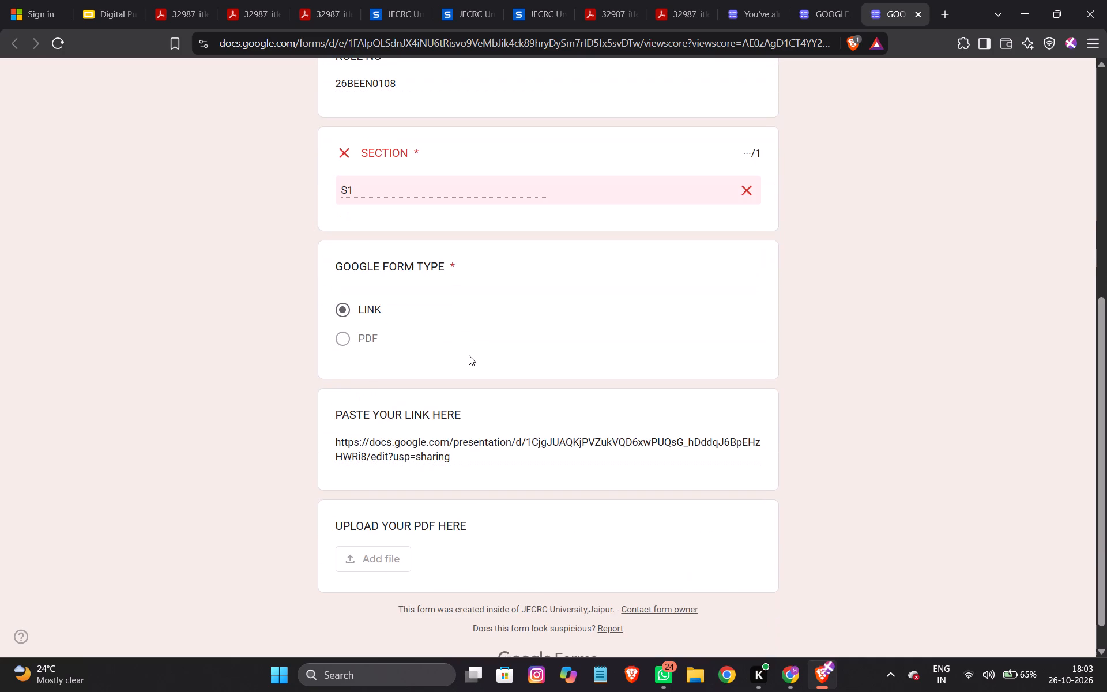
scroll(469, 355, up, 11)
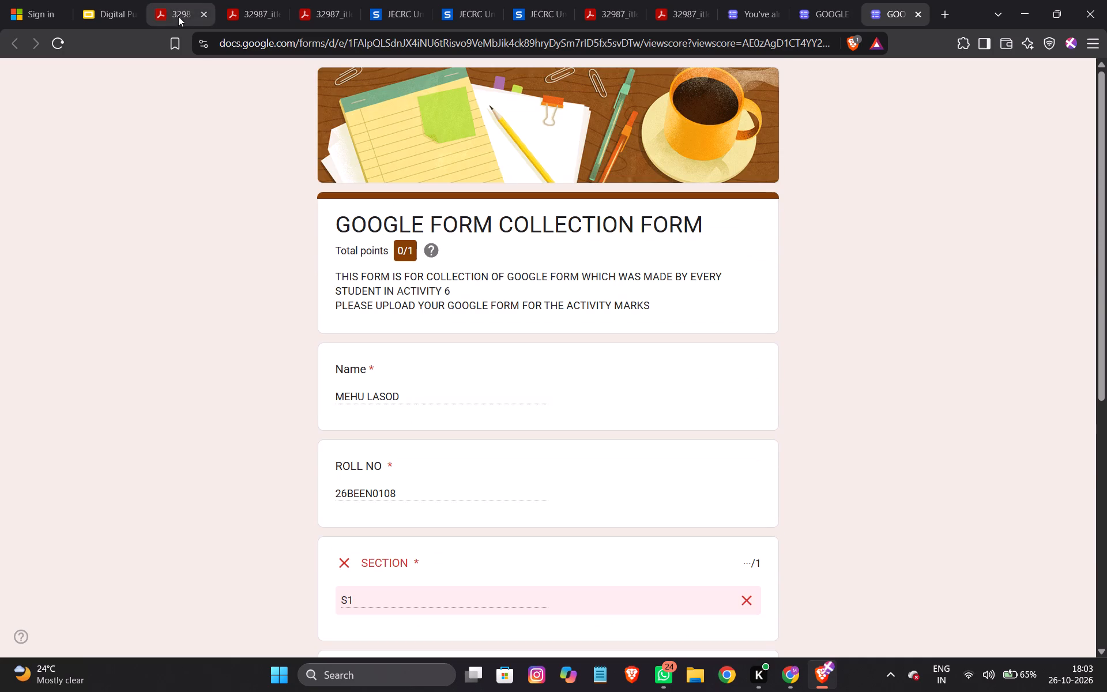
click(823, 10)
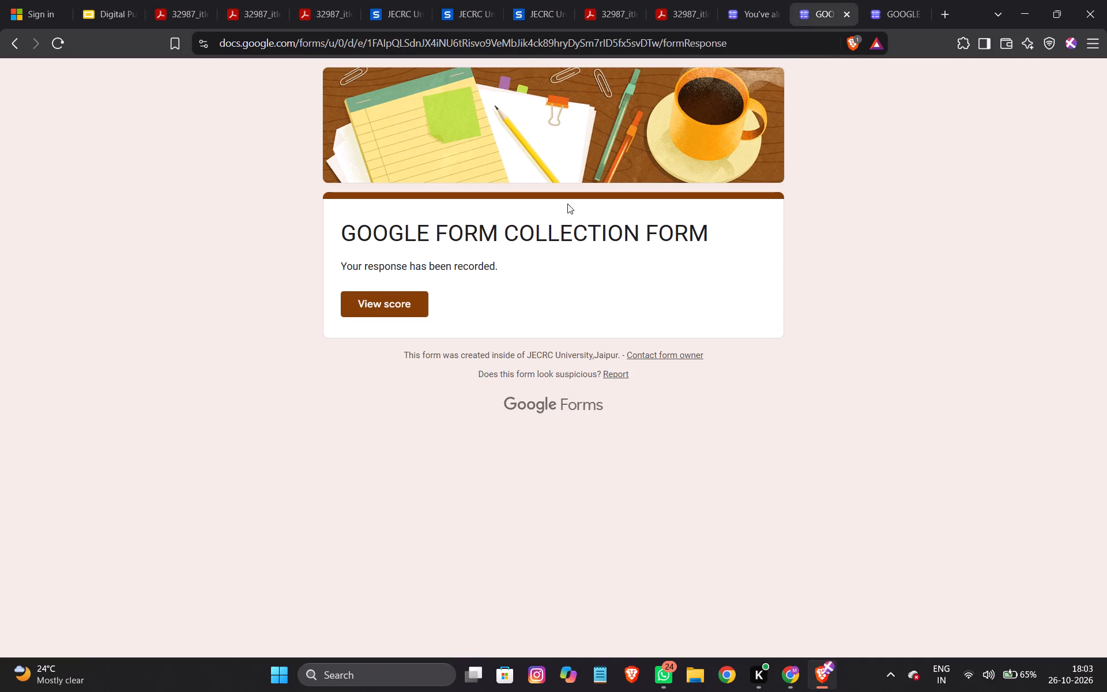
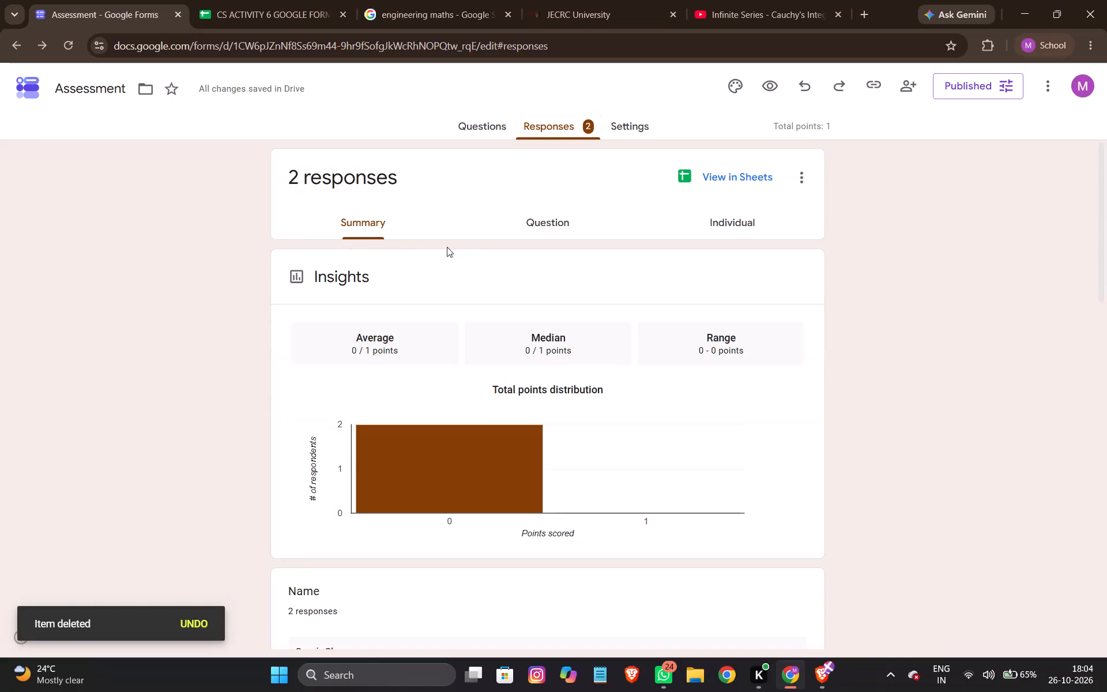
View the form's collected responses by question and review the submitted answers to the Name question.
click(558, 225)
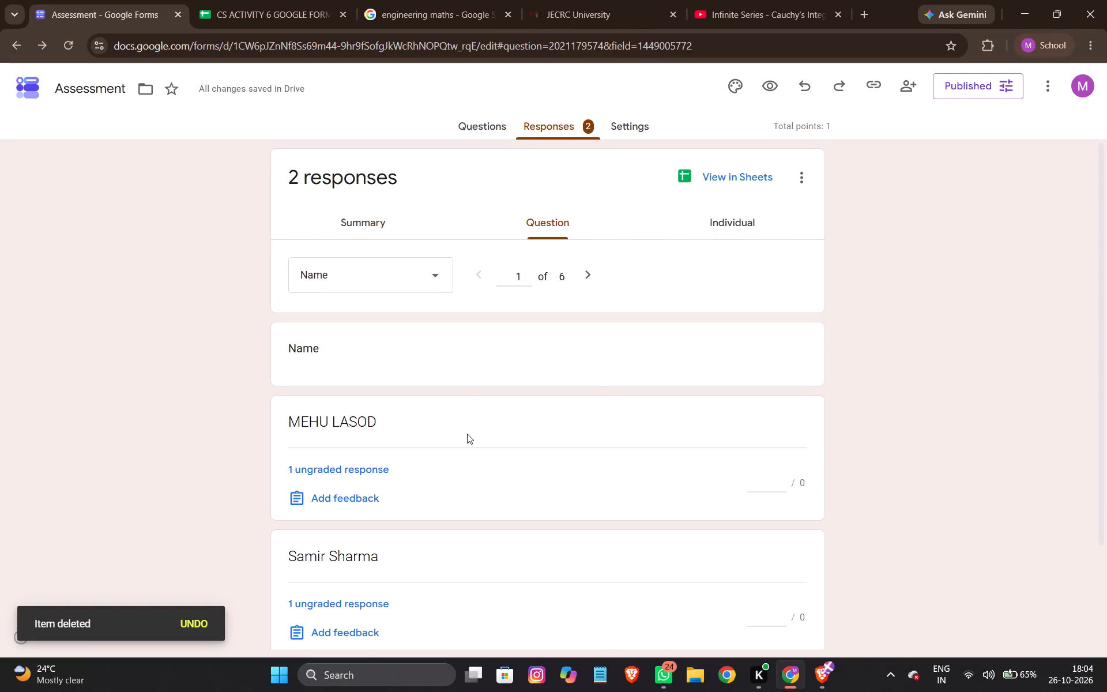
scroll(467, 434, down, 4)
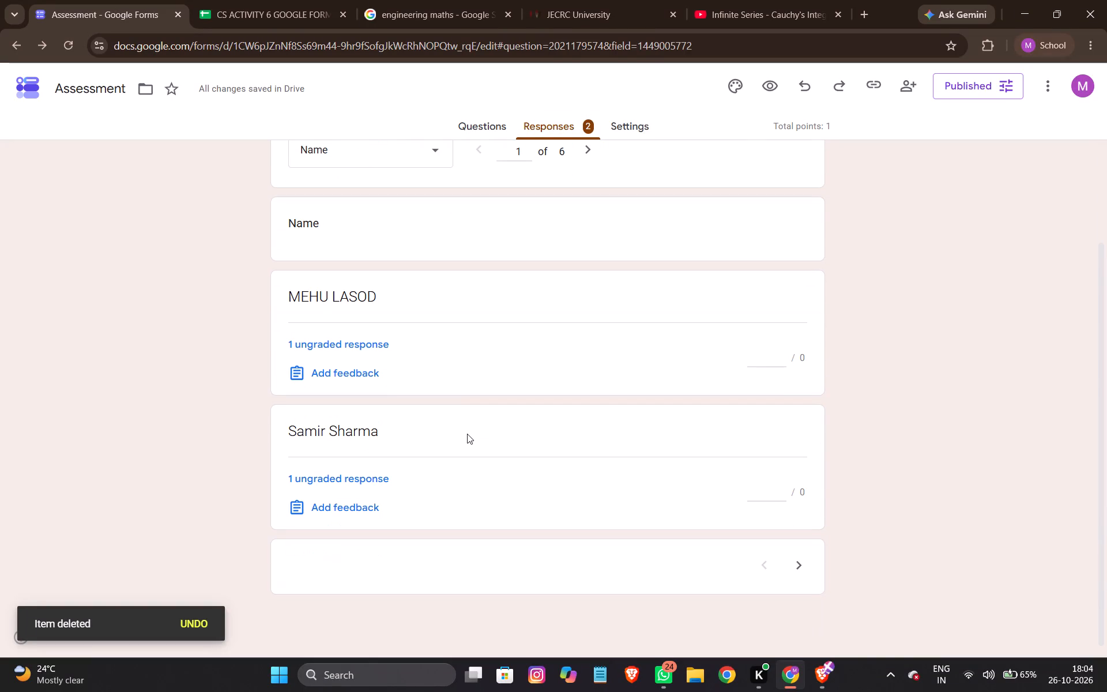
scroll(467, 434, up, 6)
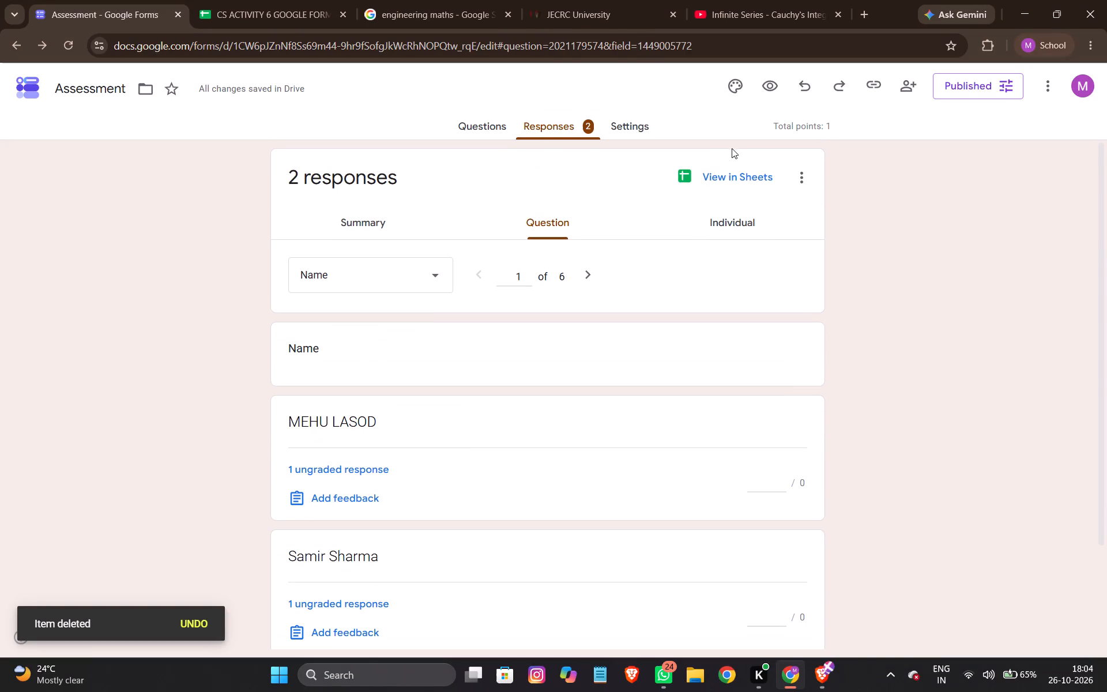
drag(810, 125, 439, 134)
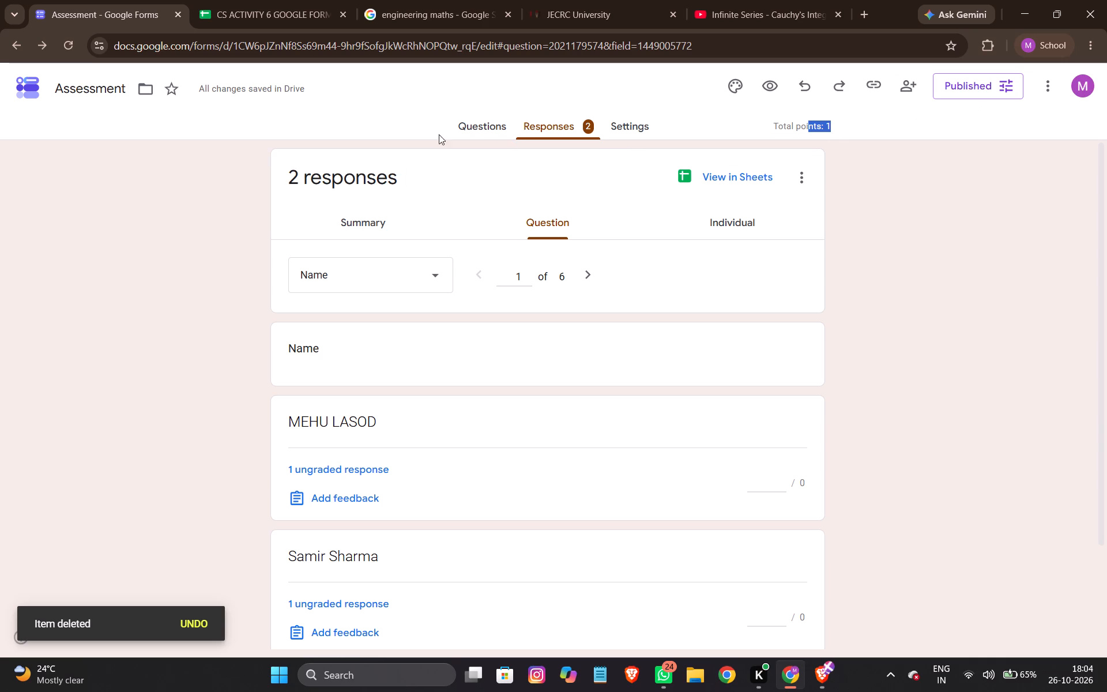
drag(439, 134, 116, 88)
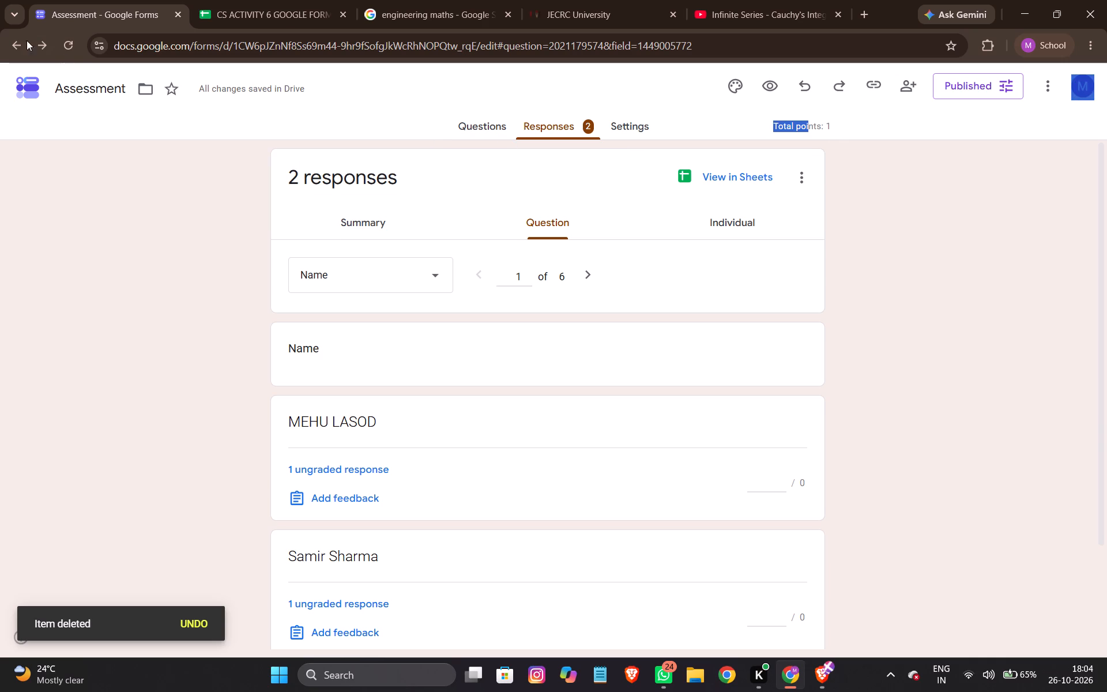
Return to the form's questions and review them down to the UPLOAD YOUR PDF HERE question.
click(481, 127)
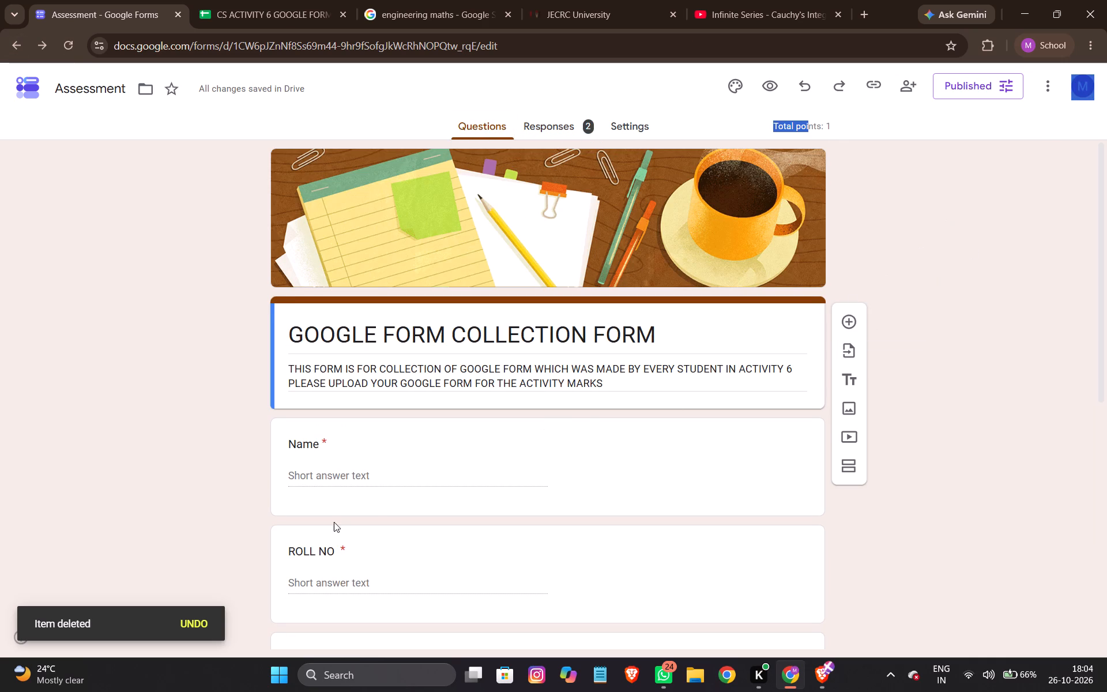
scroll(334, 522, down, 9)
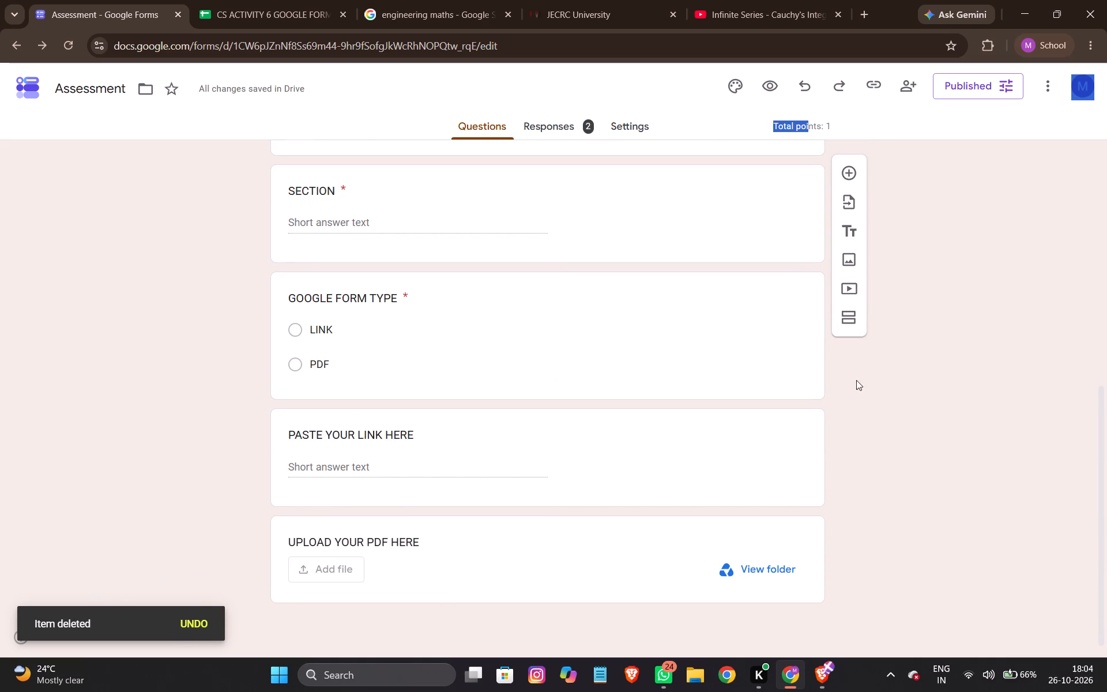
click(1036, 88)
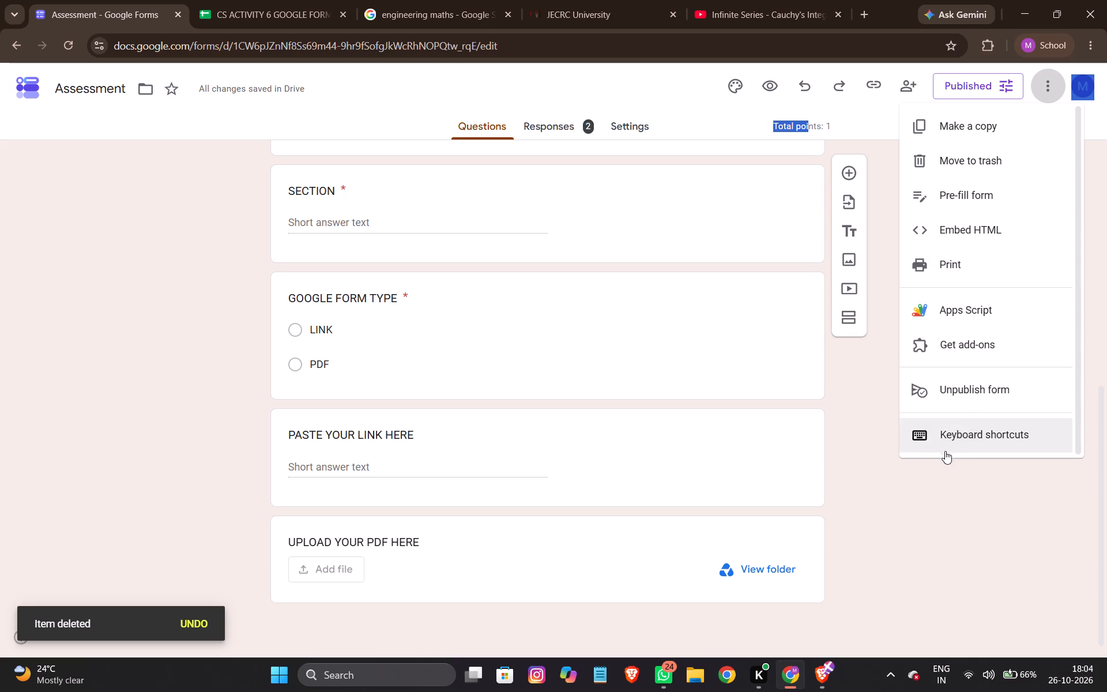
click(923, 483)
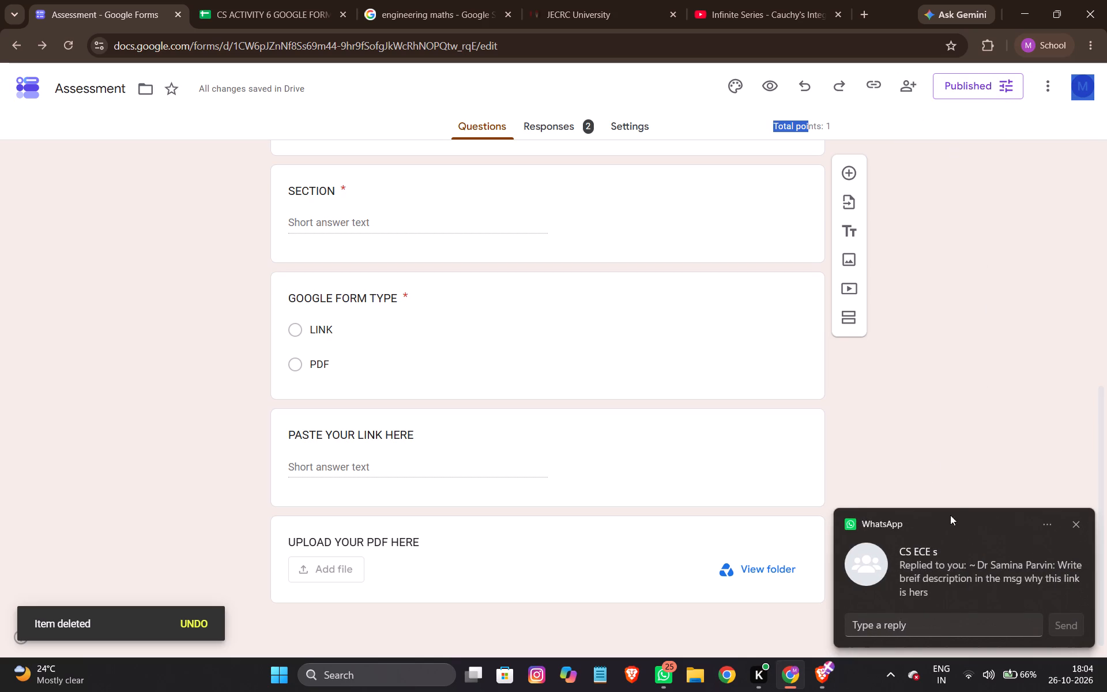
Open the incoming WhatsApp message notification from the CS ECE s group.
right_click(948, 573)
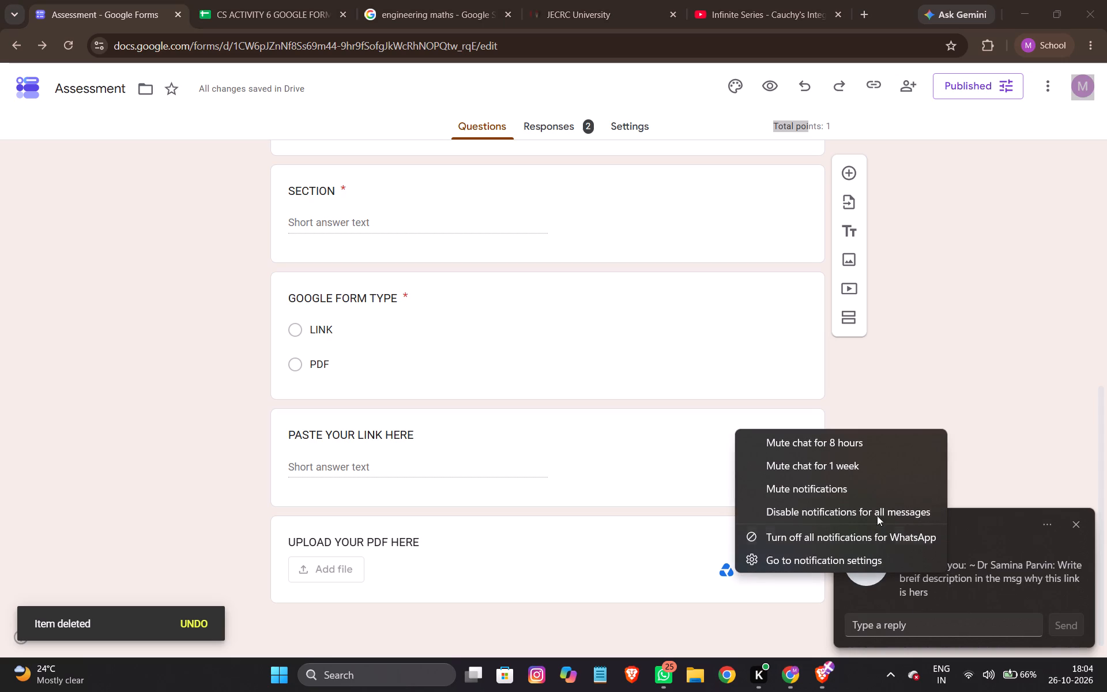
click(1013, 449)
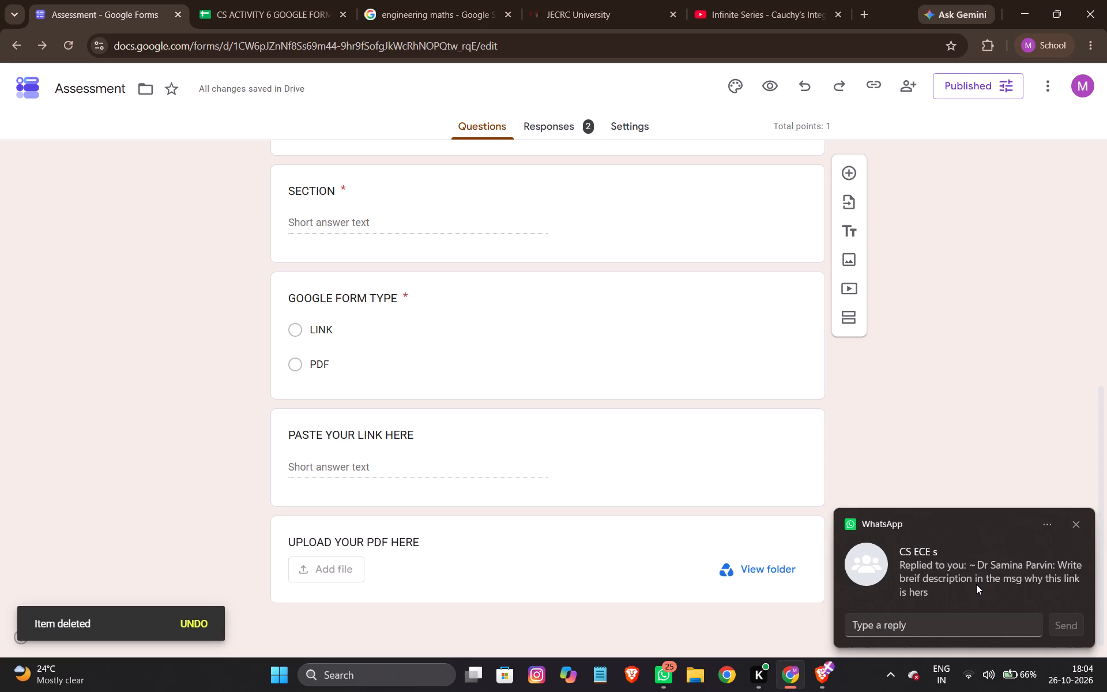
click(976, 584)
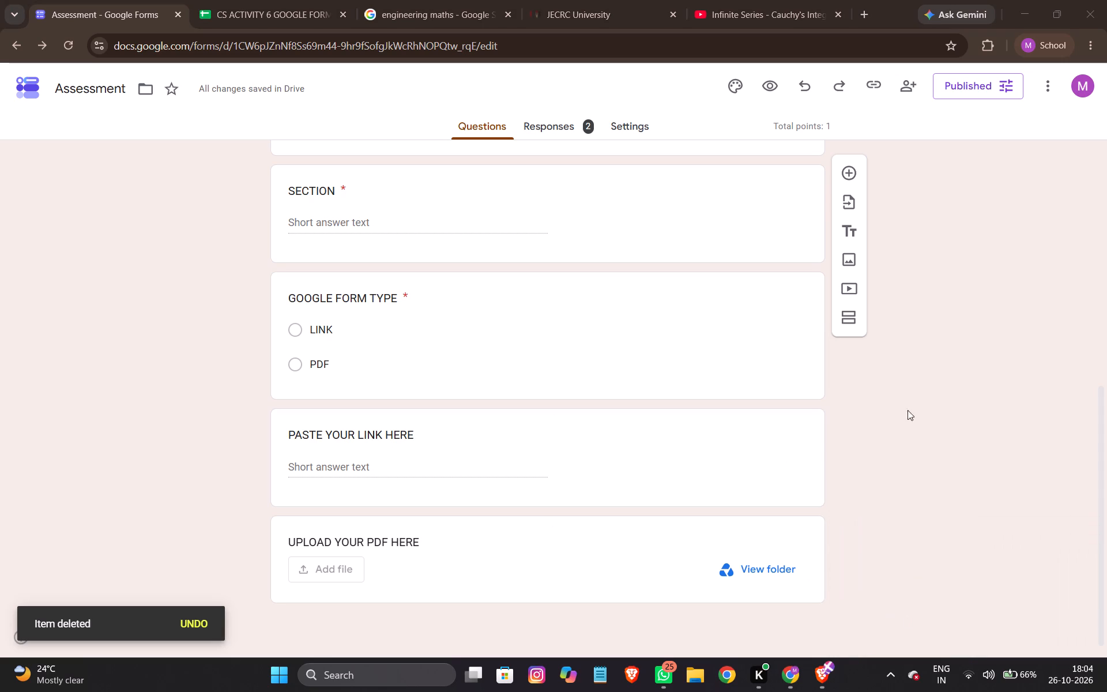
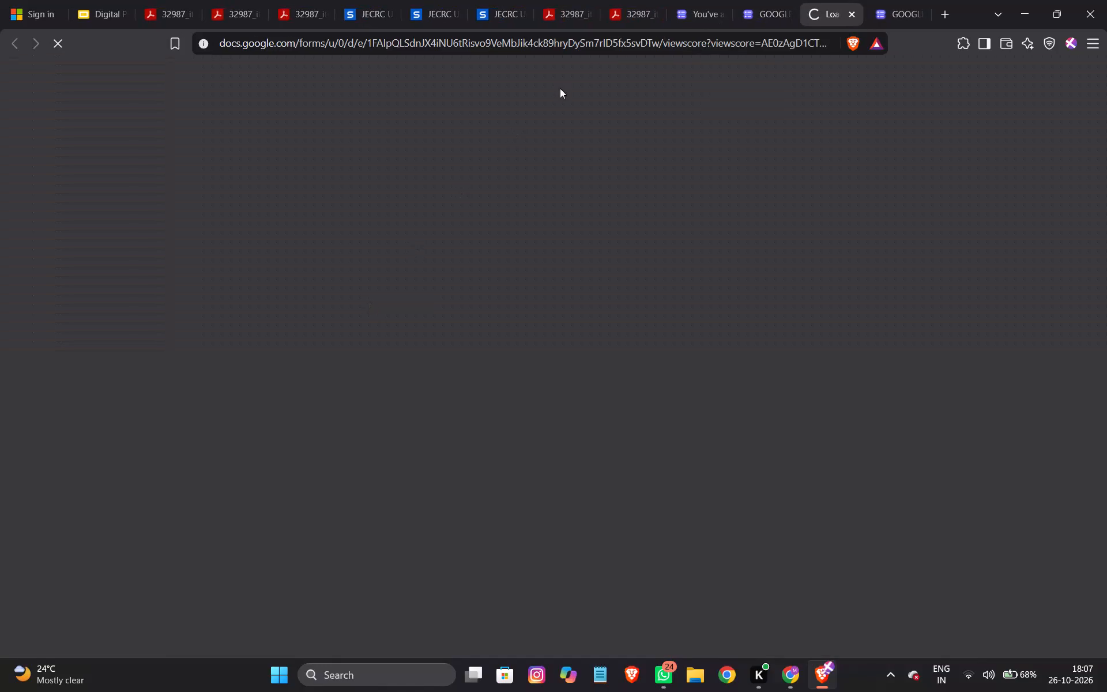
Review the score view of the submitted response in Brave, checking how the SECTION answer is graded.
scroll(447, 393, down, 1)
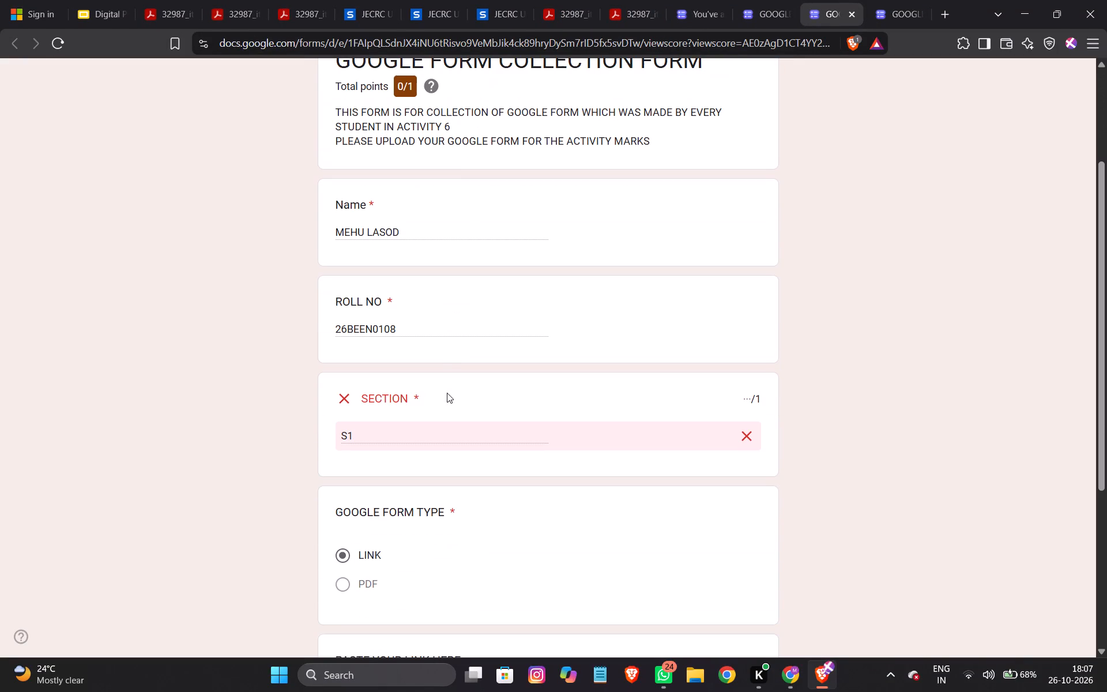
scroll(447, 393, down, 1)
click(447, 393)
double_click(447, 393)
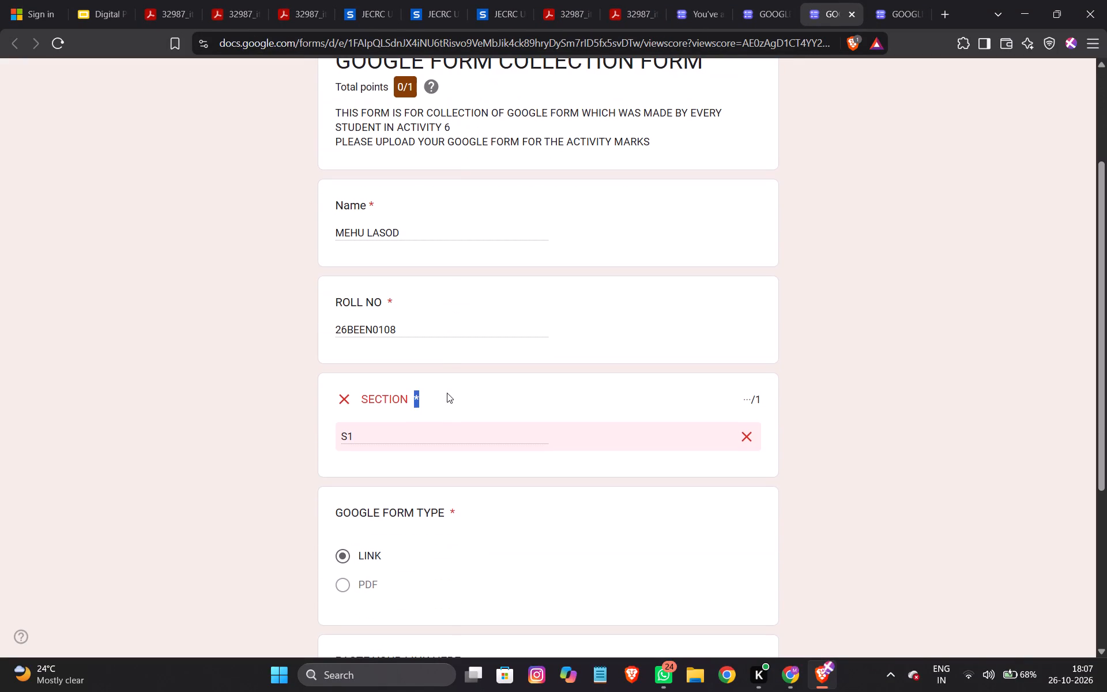
Switch to the form editor in Chrome and set the SECTION question's answer key to 0 points.
click(789, 674)
scroll(618, 239, up, 6)
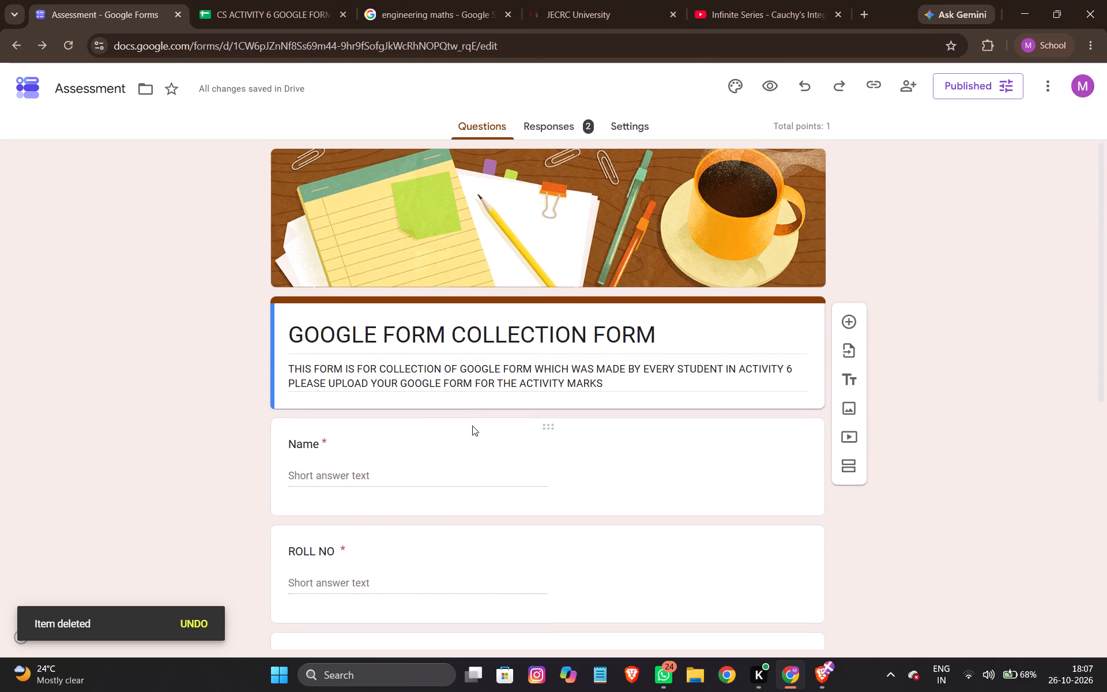
scroll(352, 582, down, 2)
click(418, 540)
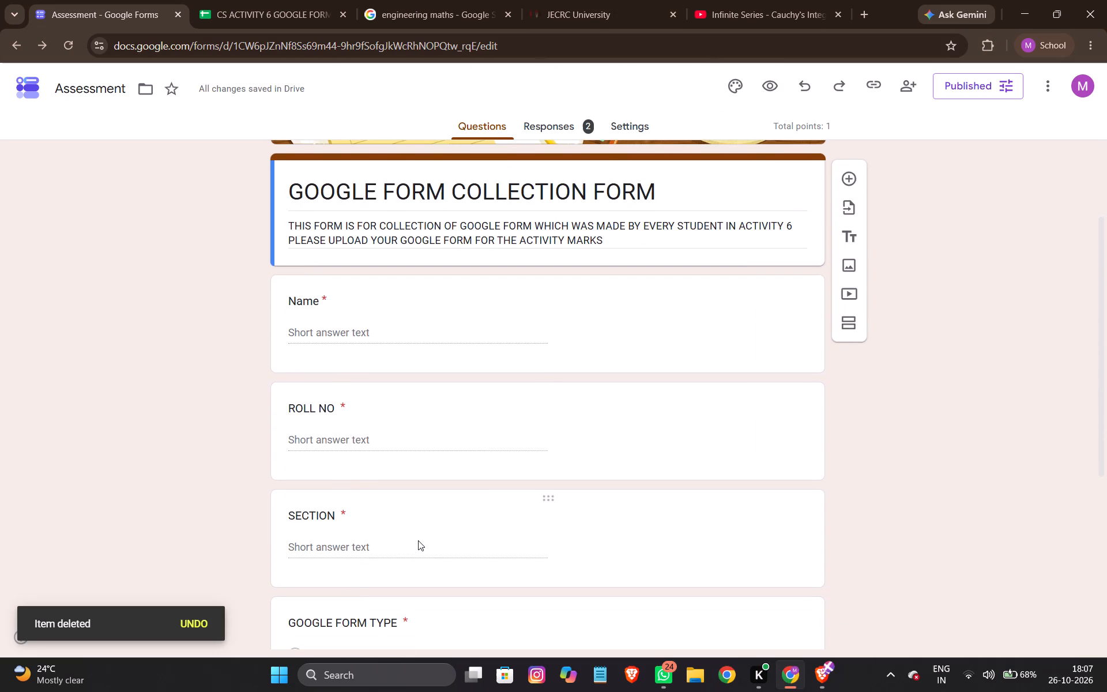
click(600, 542)
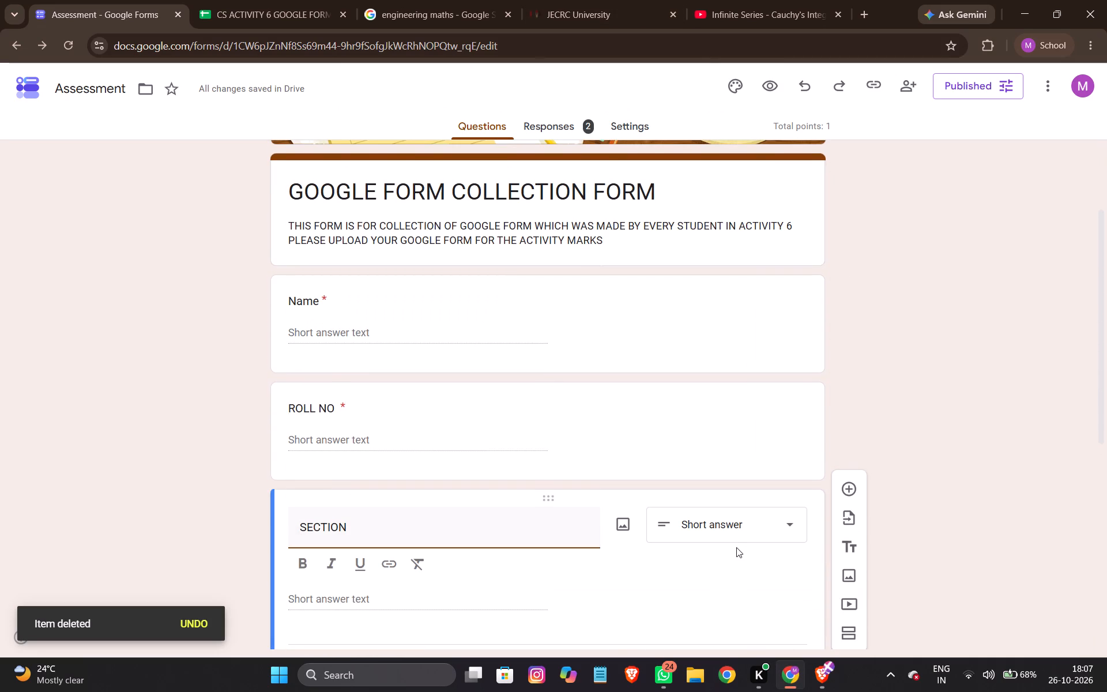
scroll(736, 547, down, 2)
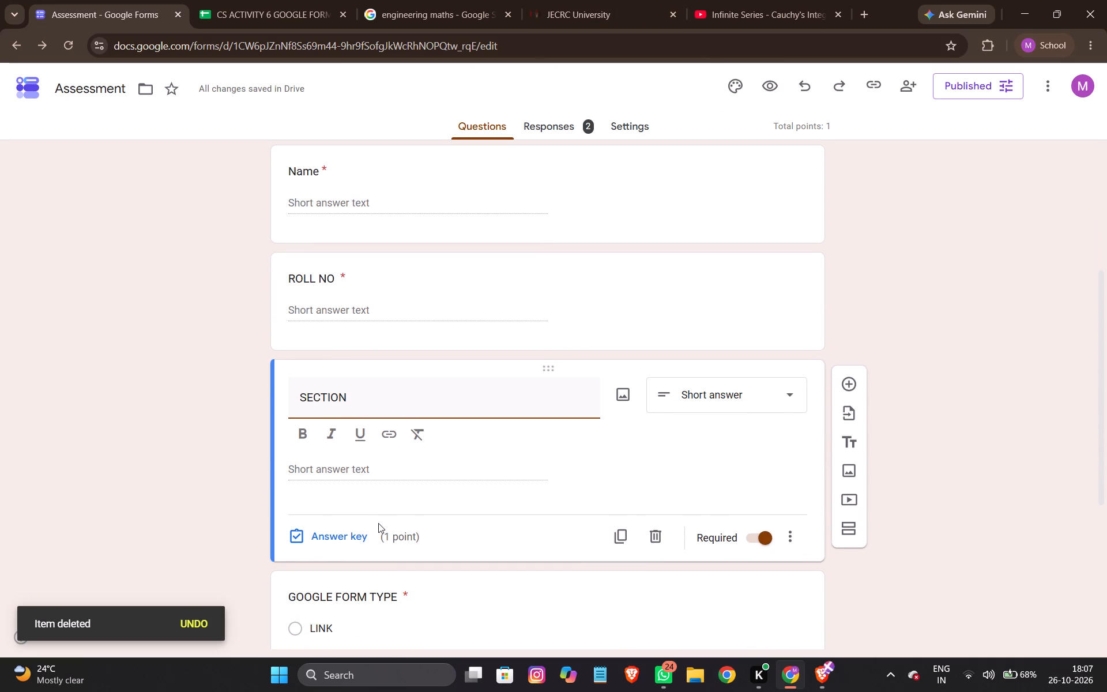
click(346, 541)
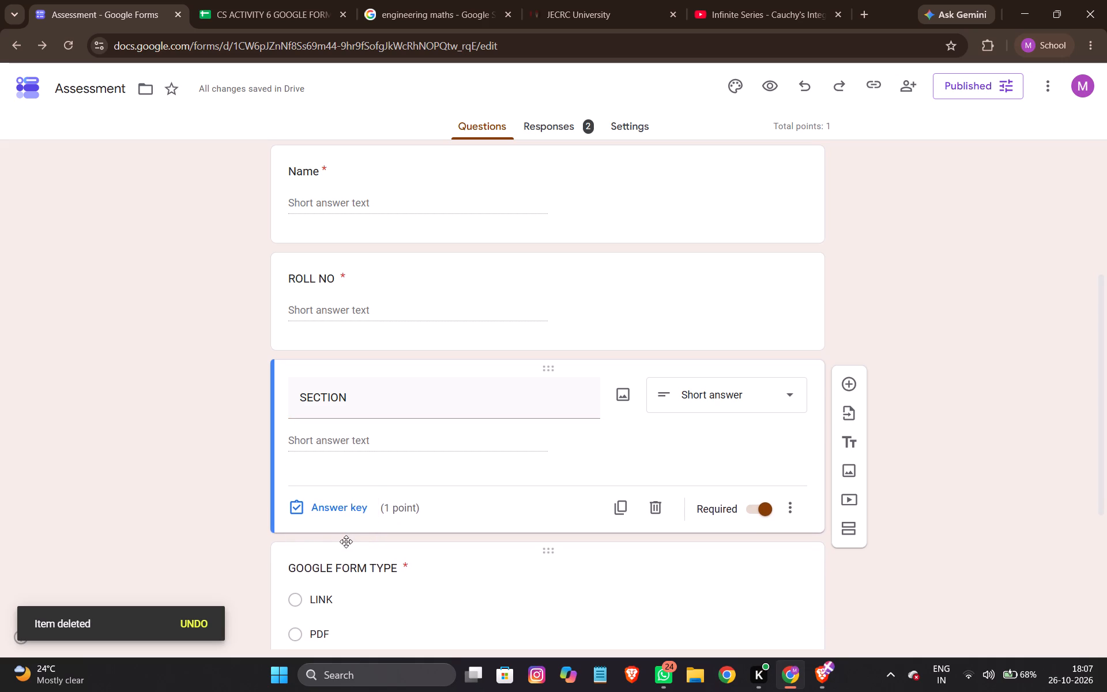
drag(391, 516, 380, 510)
click(380, 510)
click(320, 501)
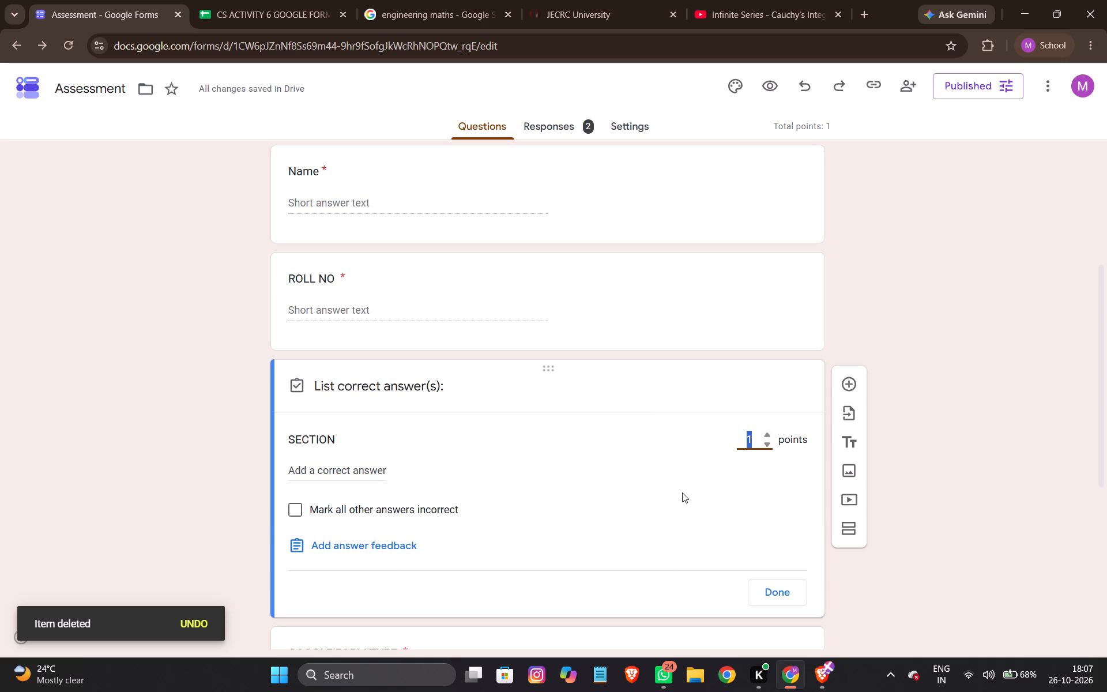
click(767, 433)
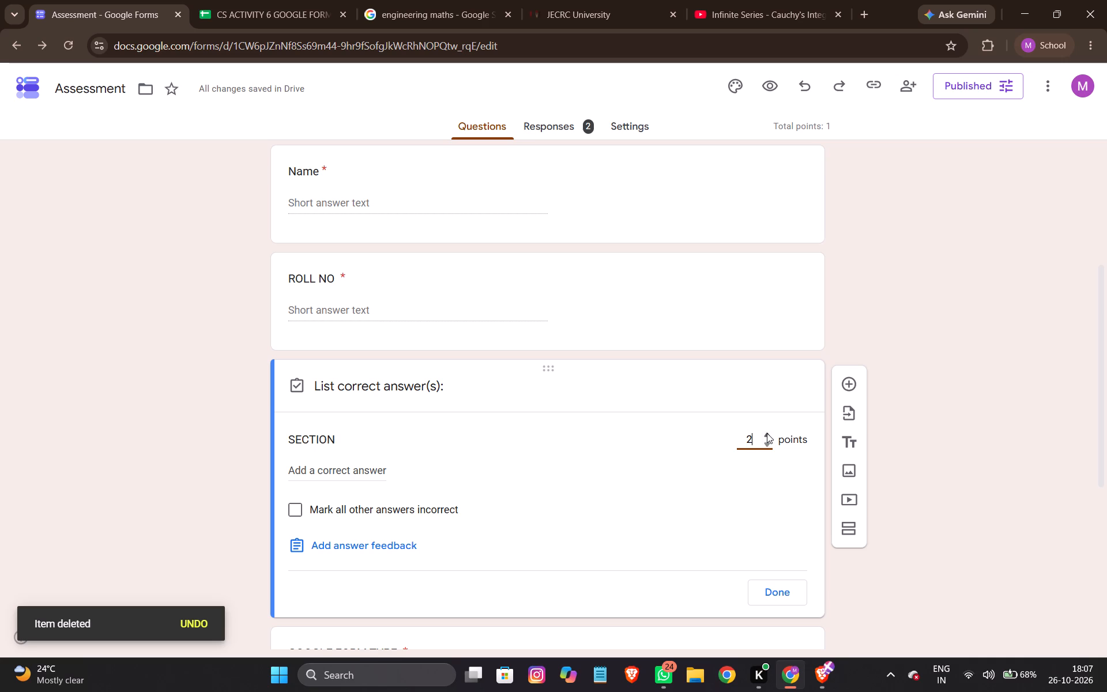
double_click(765, 439)
click(781, 584)
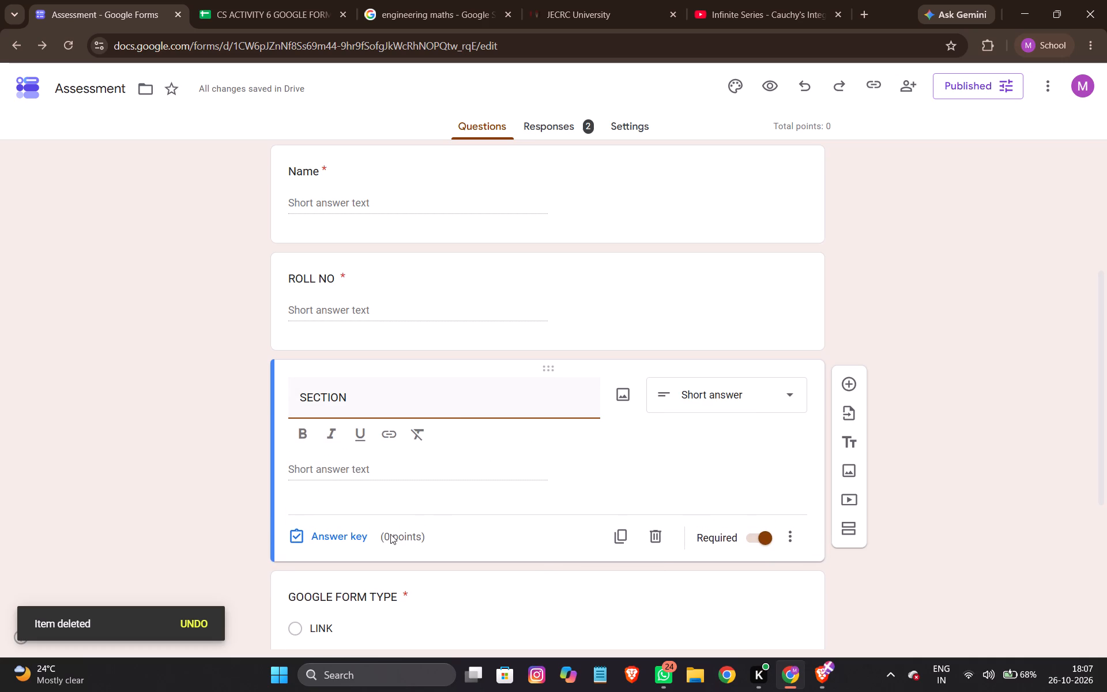
Check the point values on the ROLL NO and SECTION questions and look over the form's other questions.
click(406, 310)
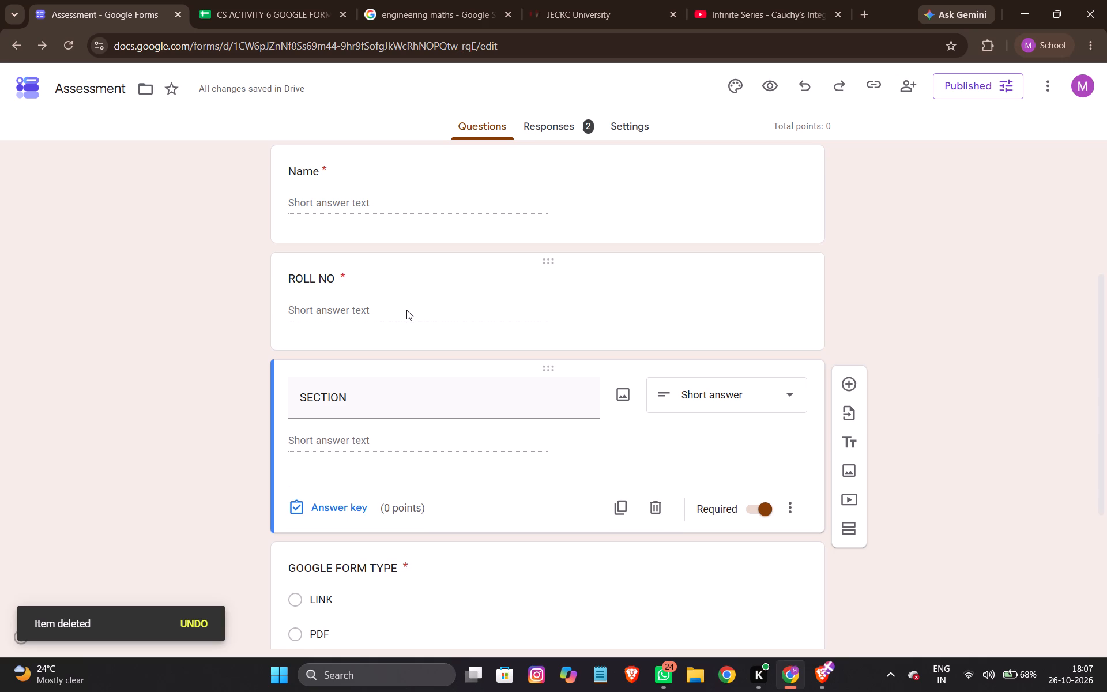
click(434, 307)
drag(561, 290, 483, 329)
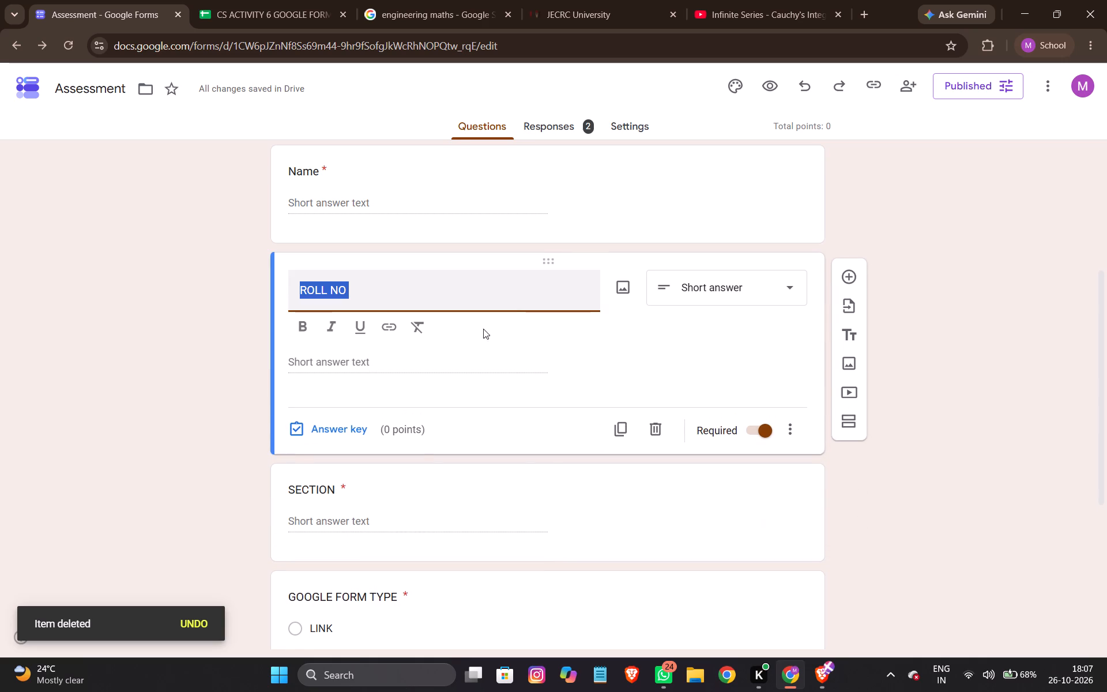
drag(483, 329, 464, 509)
click(464, 509)
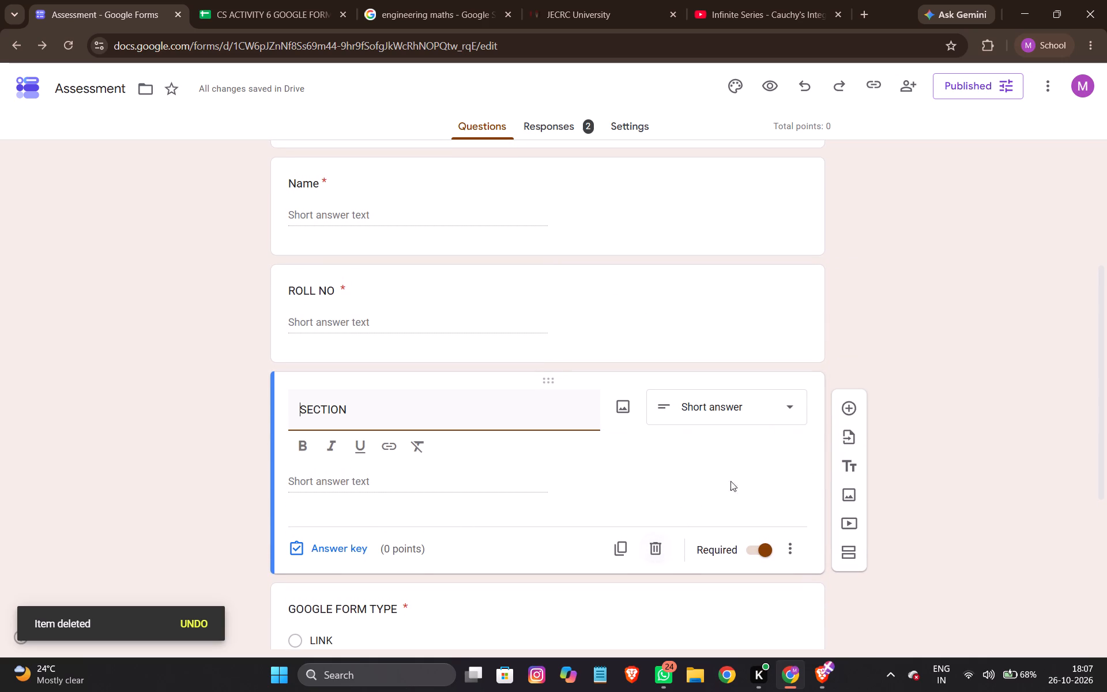
scroll(718, 457, up, 4)
scroll(718, 457, down, 4)
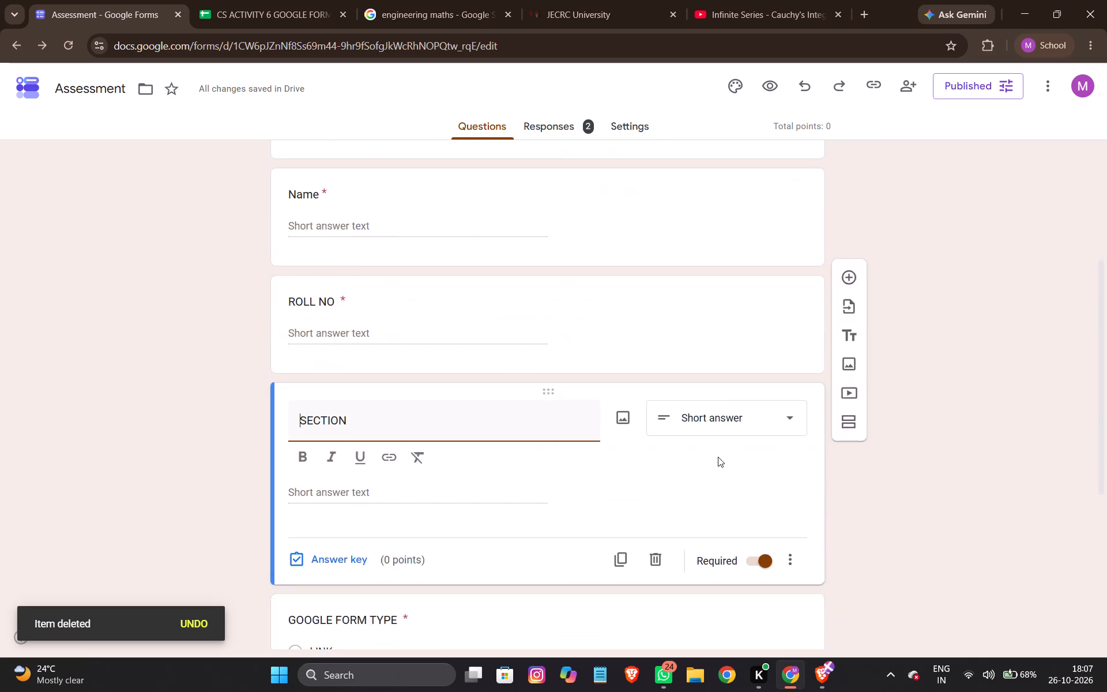
scroll(718, 457, down, 3)
scroll(718, 457, up, 5)
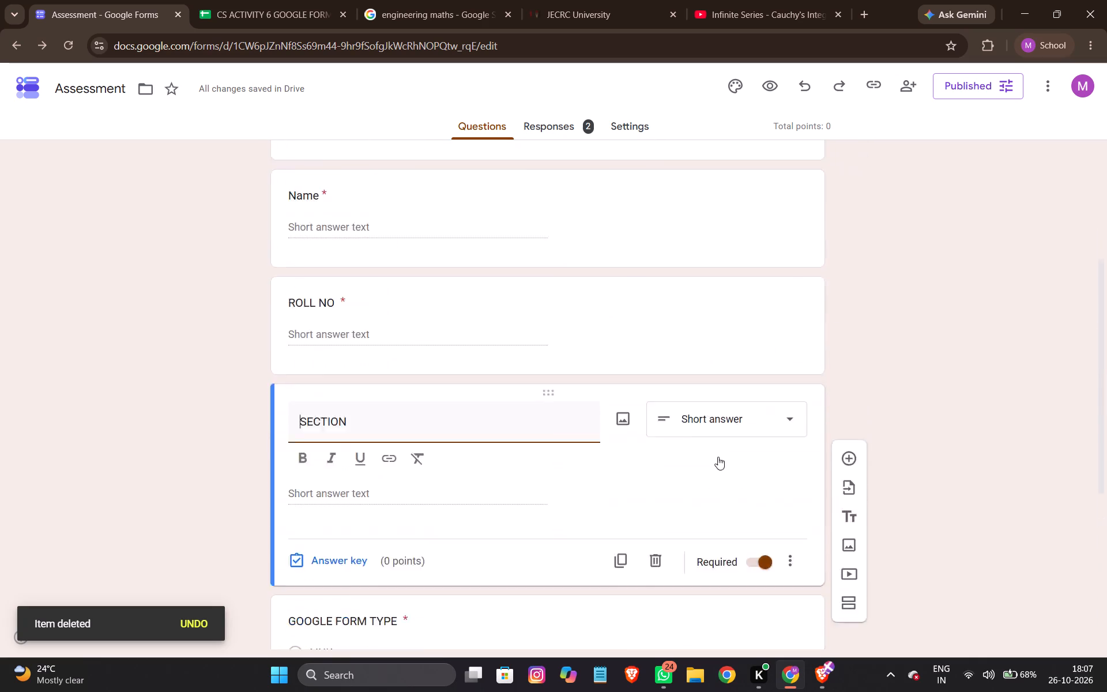
Turn off Point values for respondents in the form's settings.
click(633, 132)
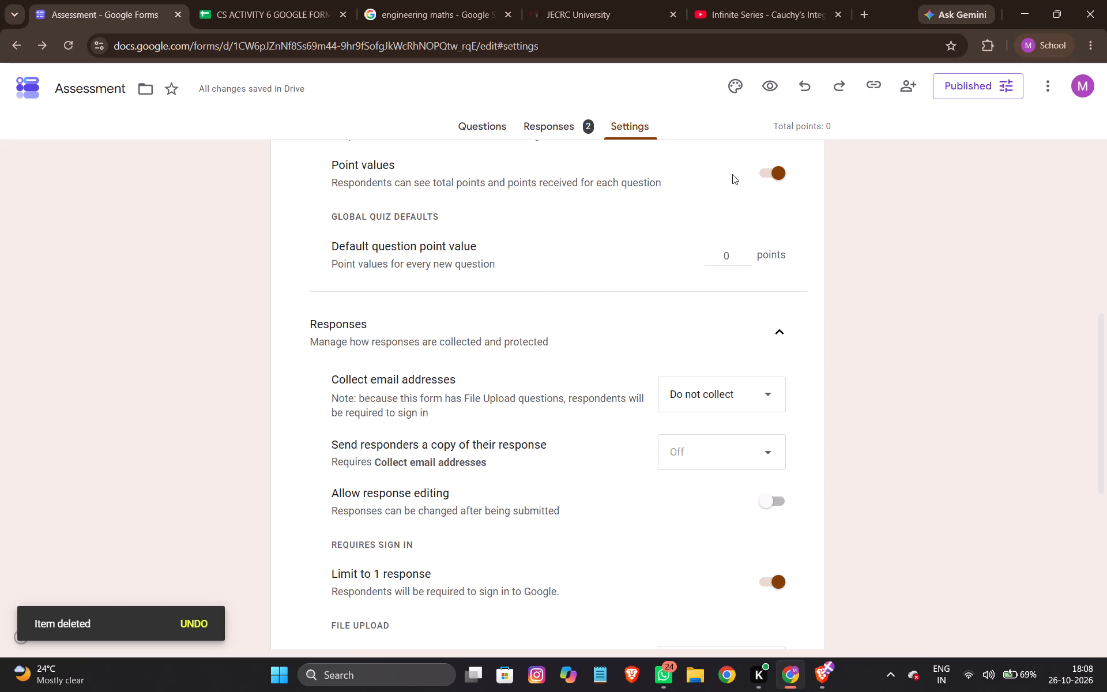
click(774, 171)
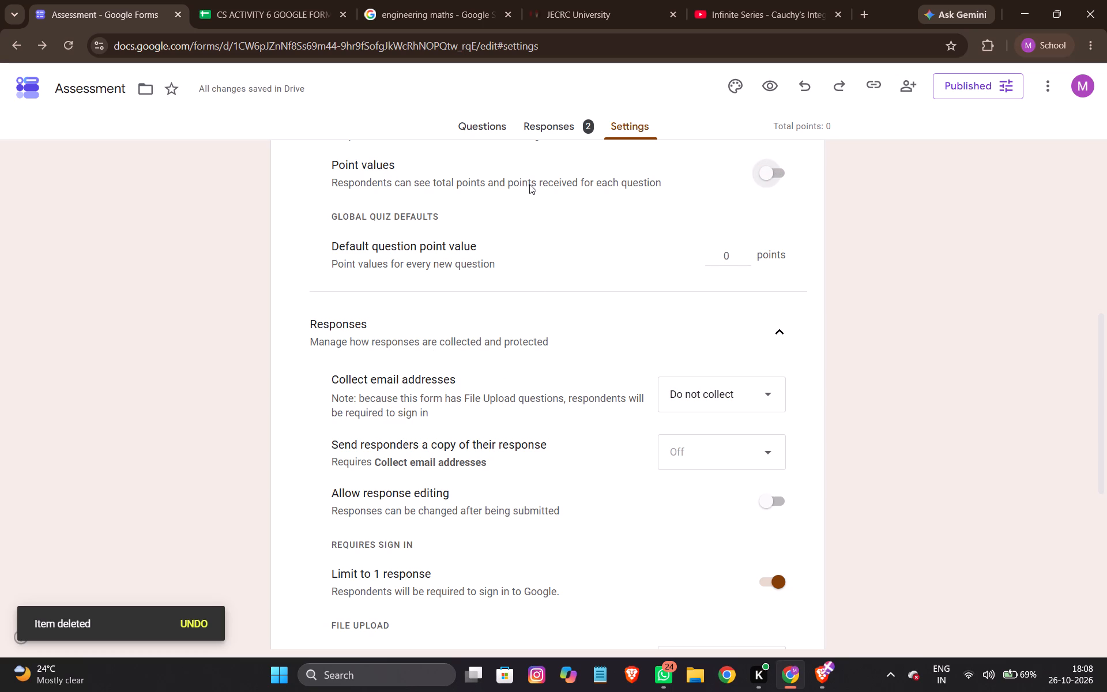
Turn off the form's Make this a quiz setting and check the questions down to the PDF upload.
scroll(569, 250, down, 5)
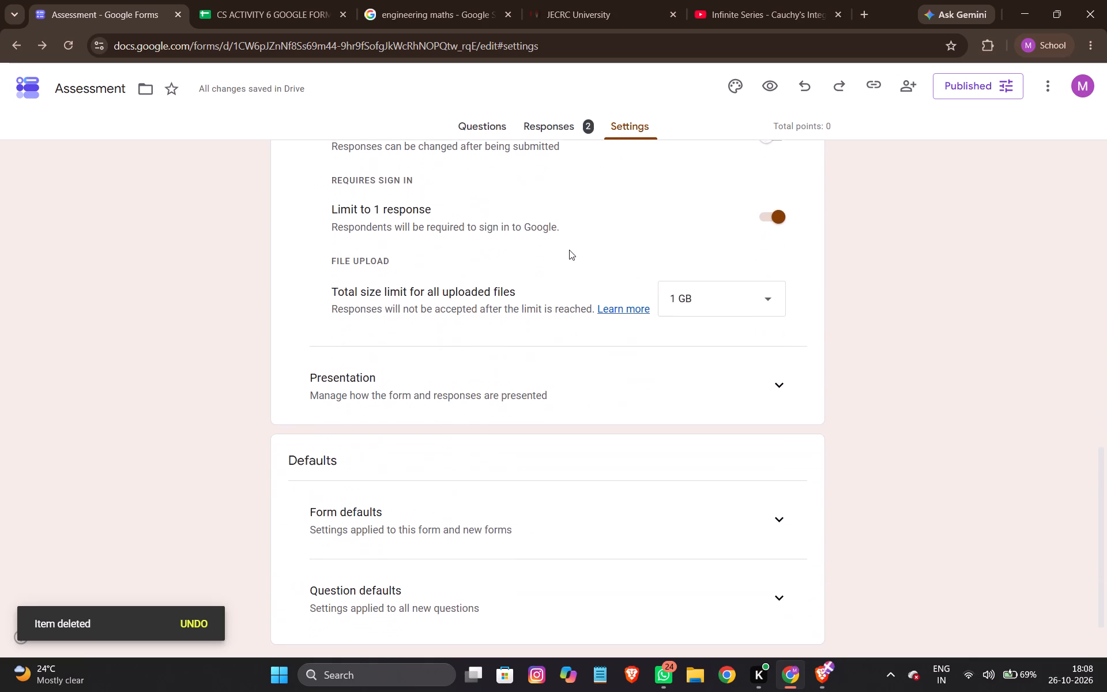
scroll(569, 250, down, 1)
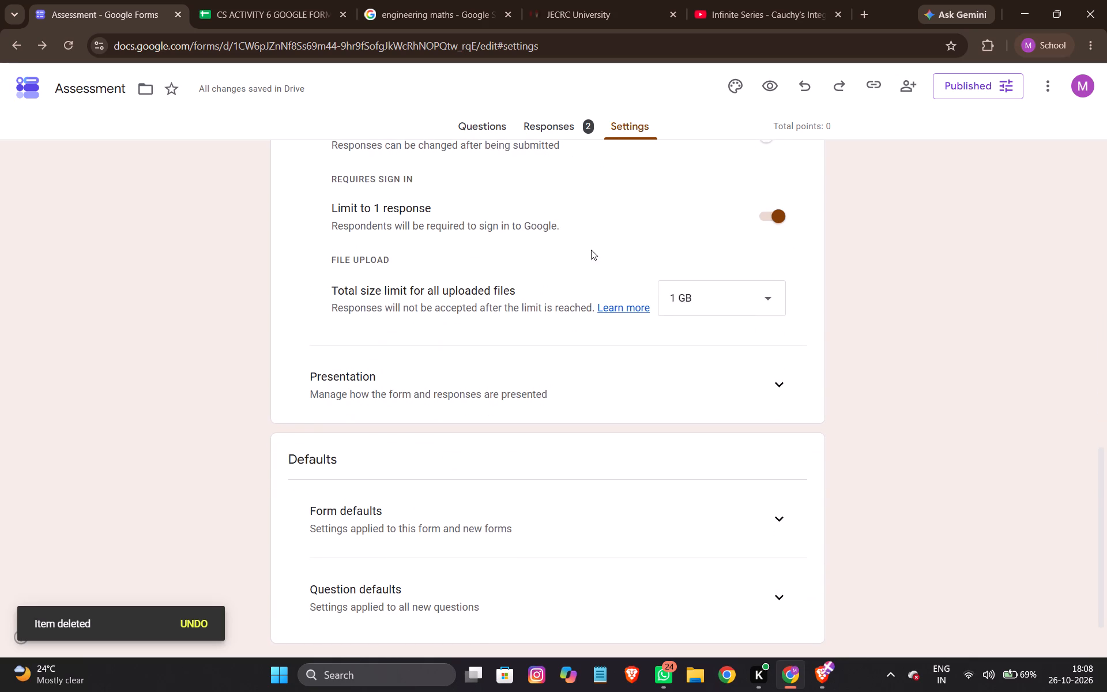
scroll(472, 253, down, 2)
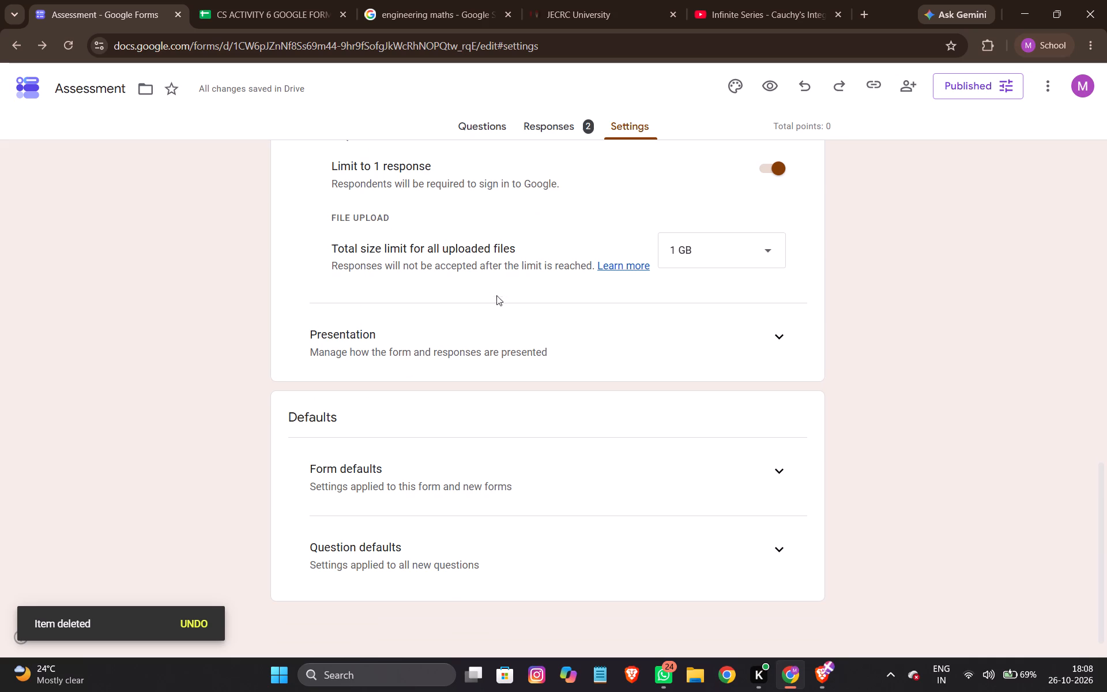
scroll(504, 318, down, 2)
scroll(504, 318, up, 14)
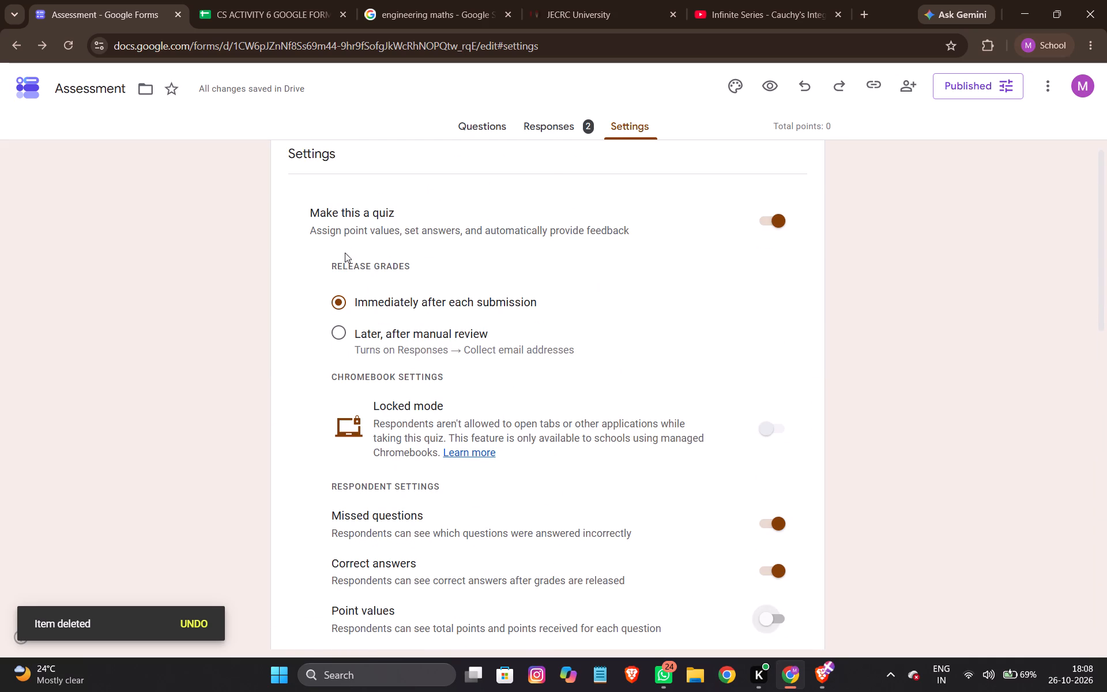
click(772, 237)
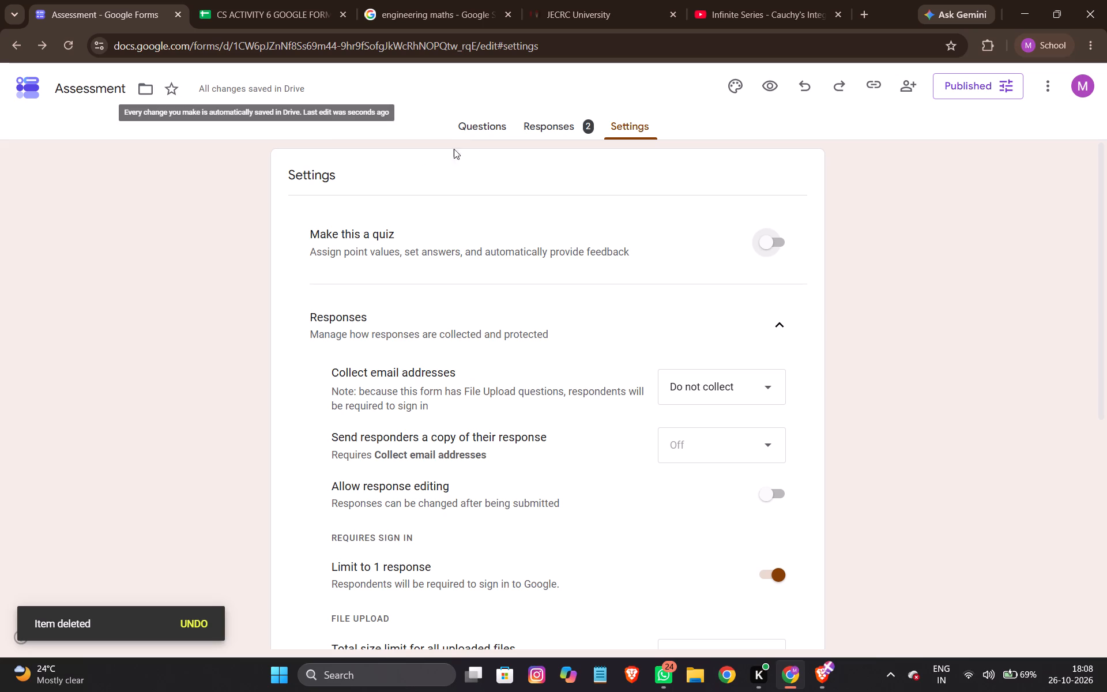
click(491, 123)
scroll(414, 411, down, 4)
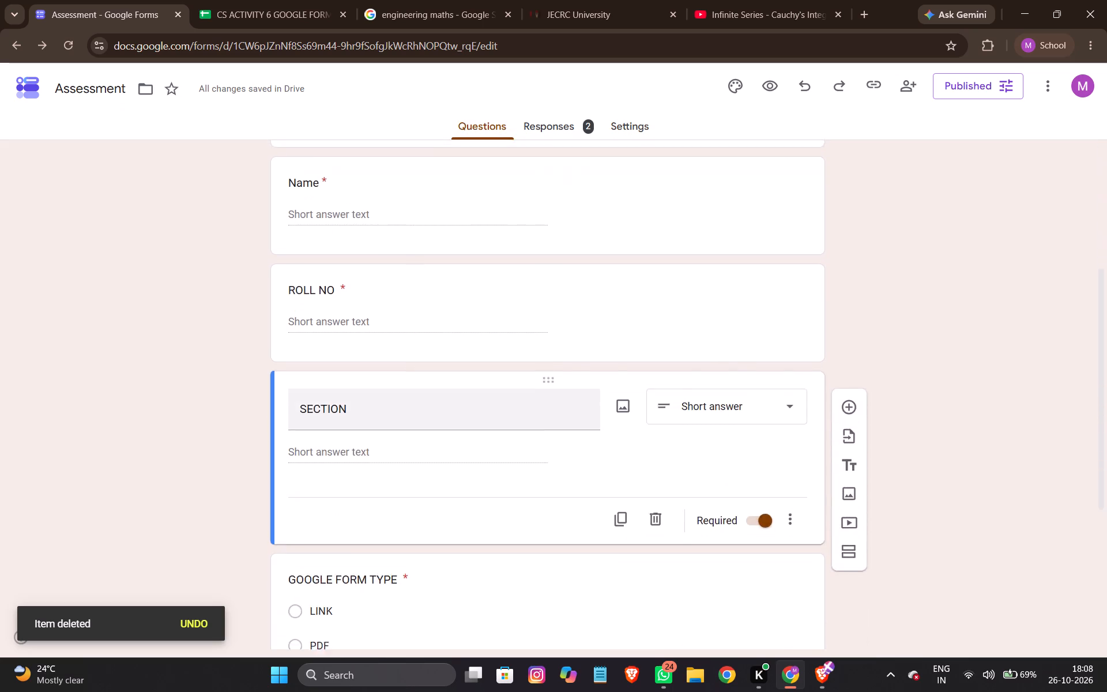
scroll(414, 411, down, 4)
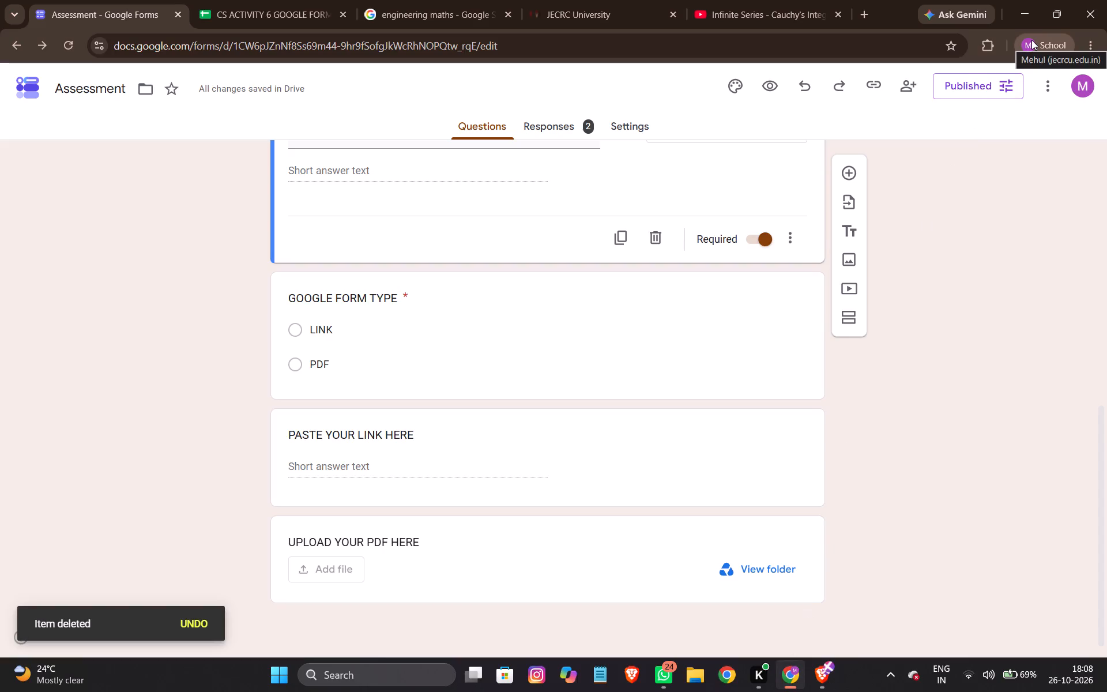
Switch to the Chrome profile labelled with the owner's first and last name and open Google Forms through a "google form" search.
click(1053, 51)
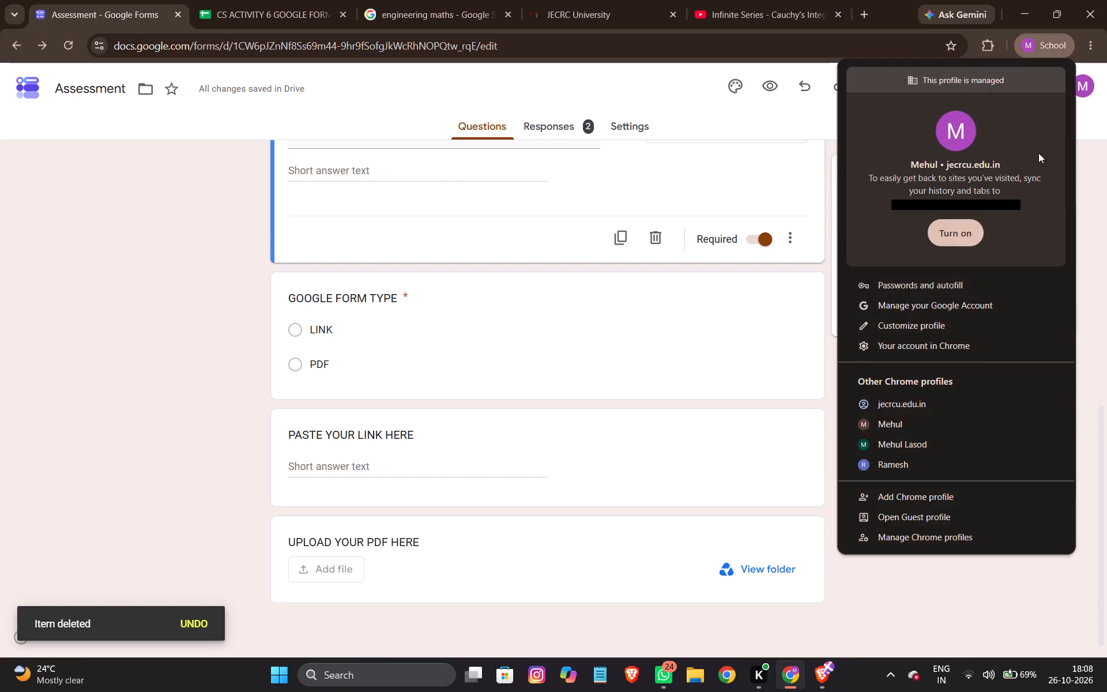
click(917, 448)
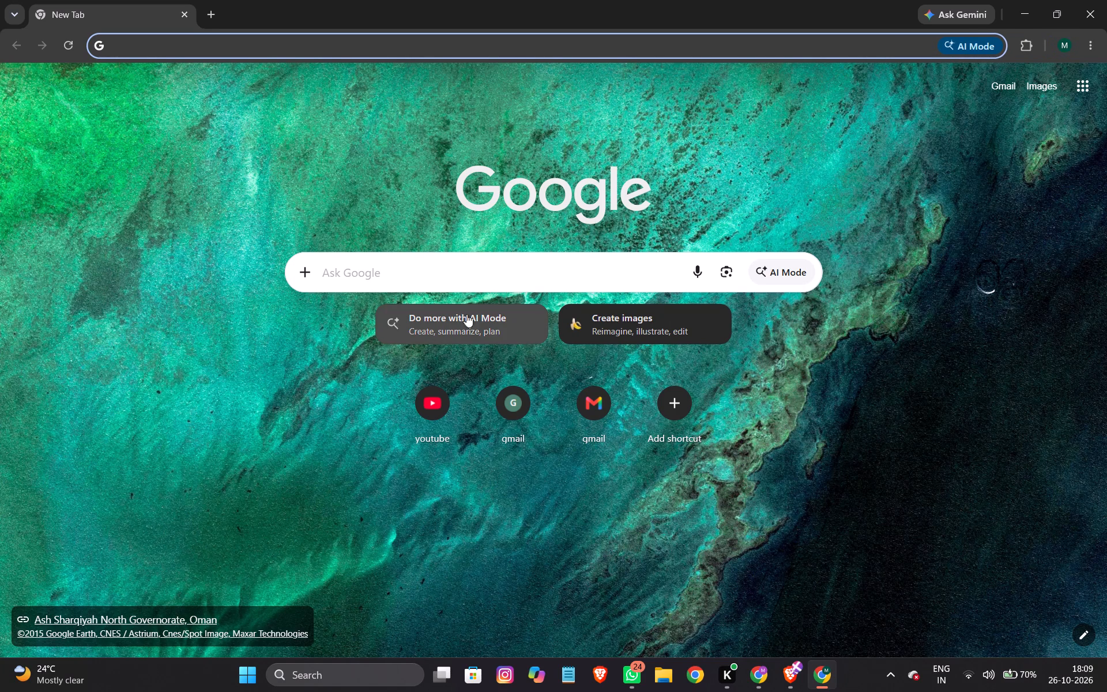
drag(385, 251, 349, 306)
click(349, 306)
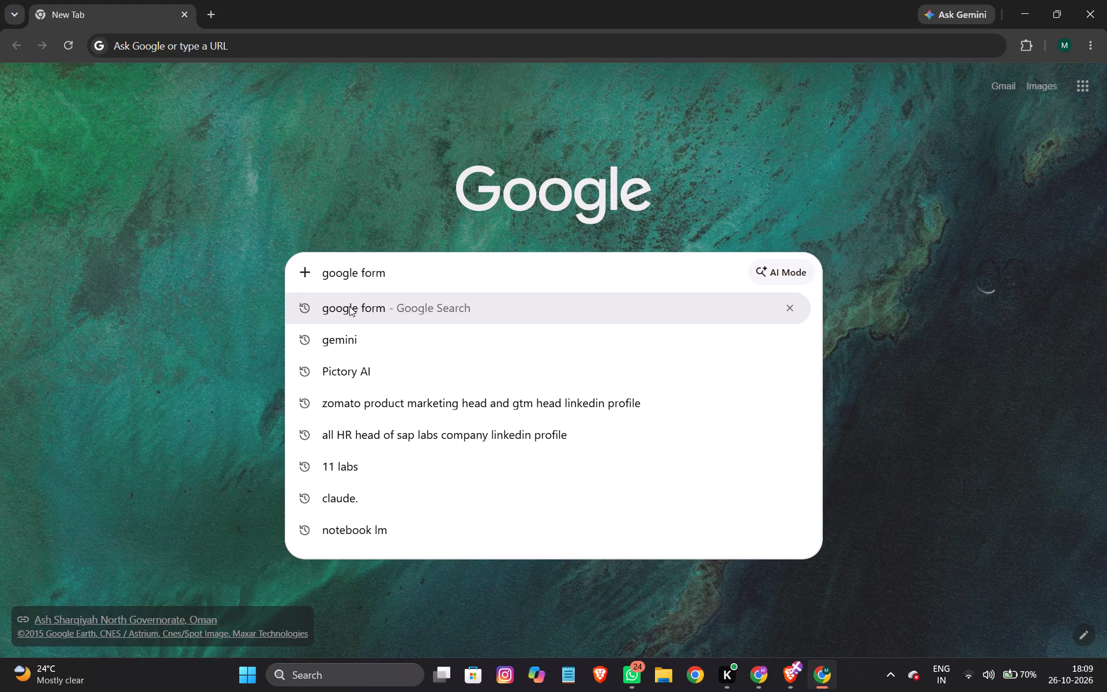
click(261, 209)
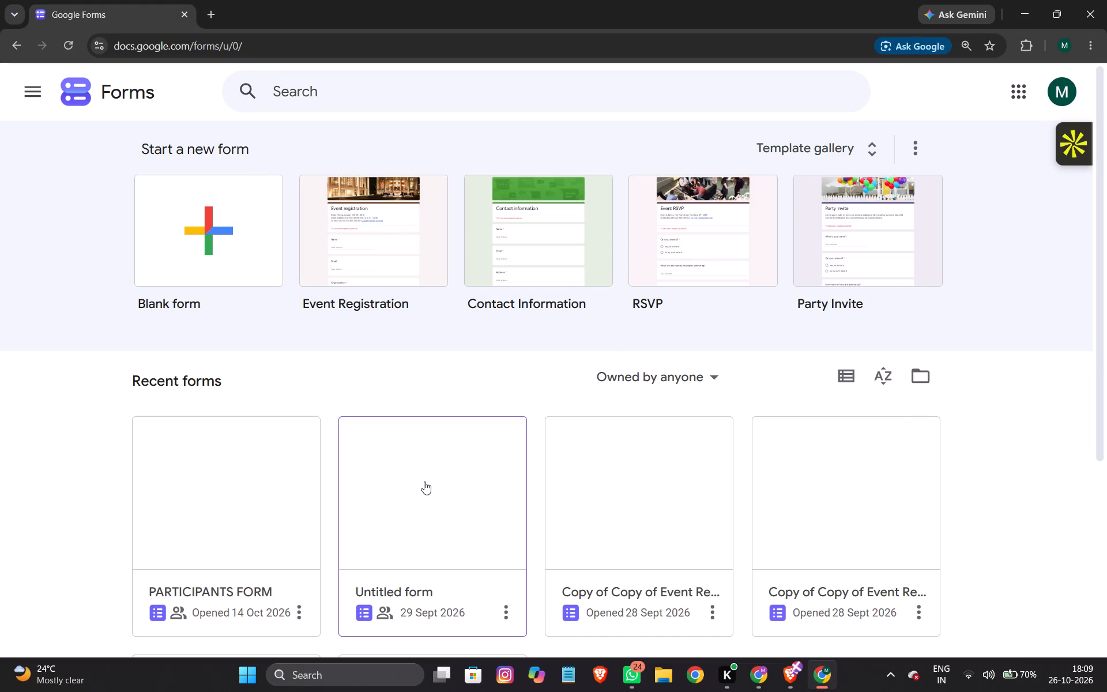
Create a form from the Contact Information template and look over its questions down to Comments.
scroll(322, 483, down, 4)
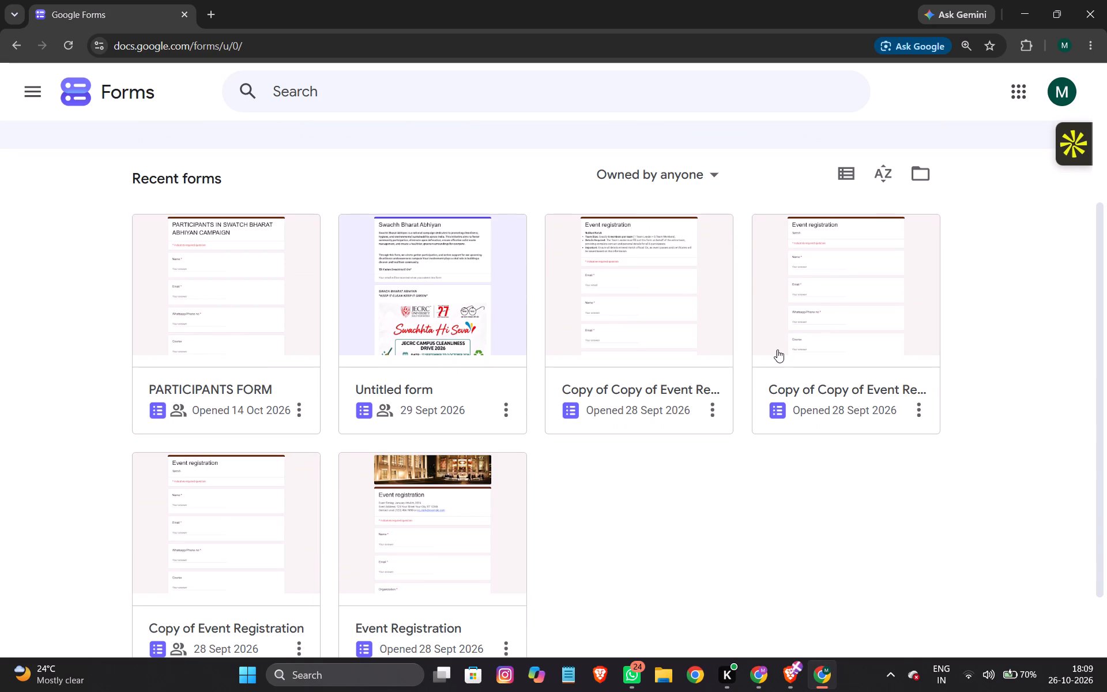
scroll(777, 349, up, 7)
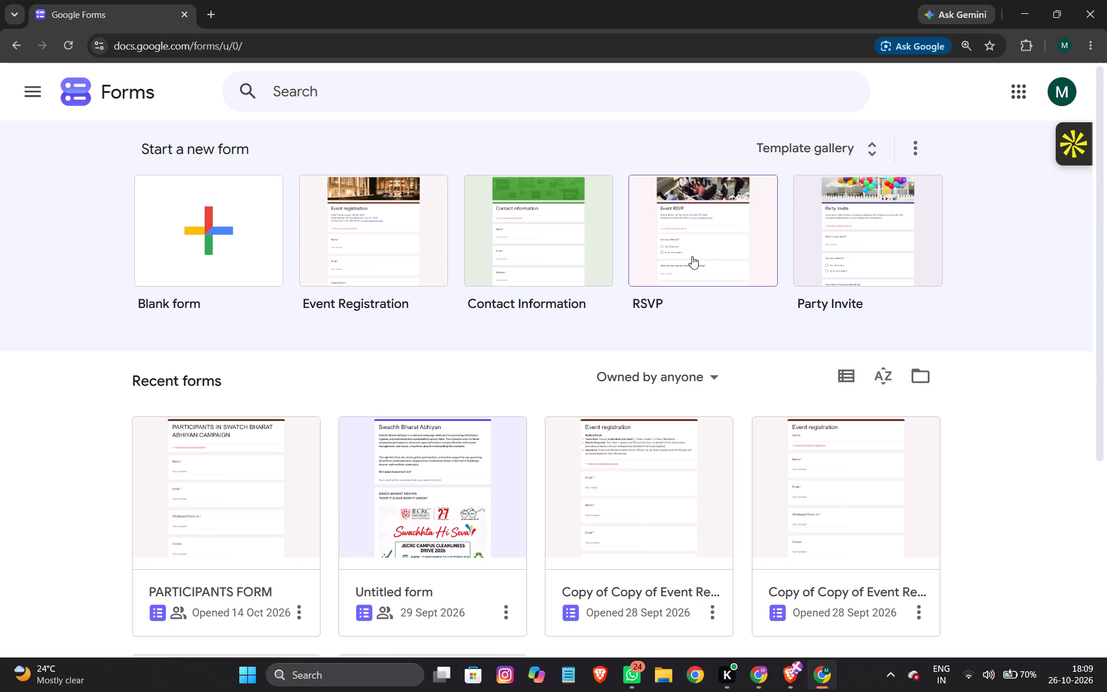
click(567, 248)
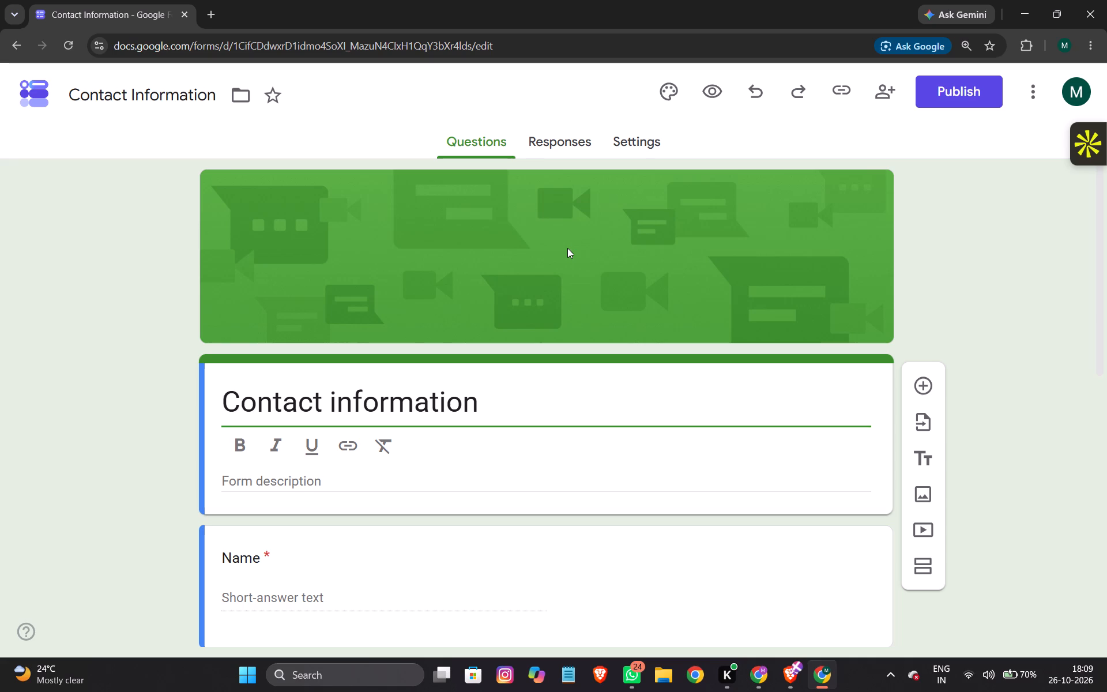
scroll(567, 248, down, 9)
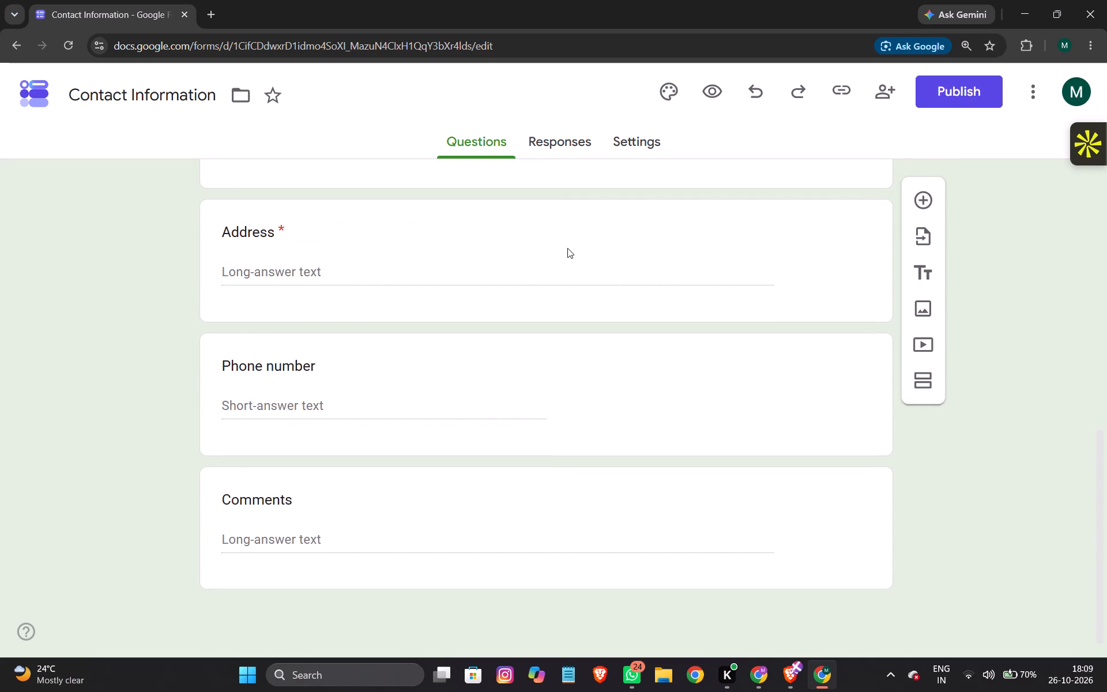
scroll(567, 248, up, 7)
scroll(567, 248, down, 9)
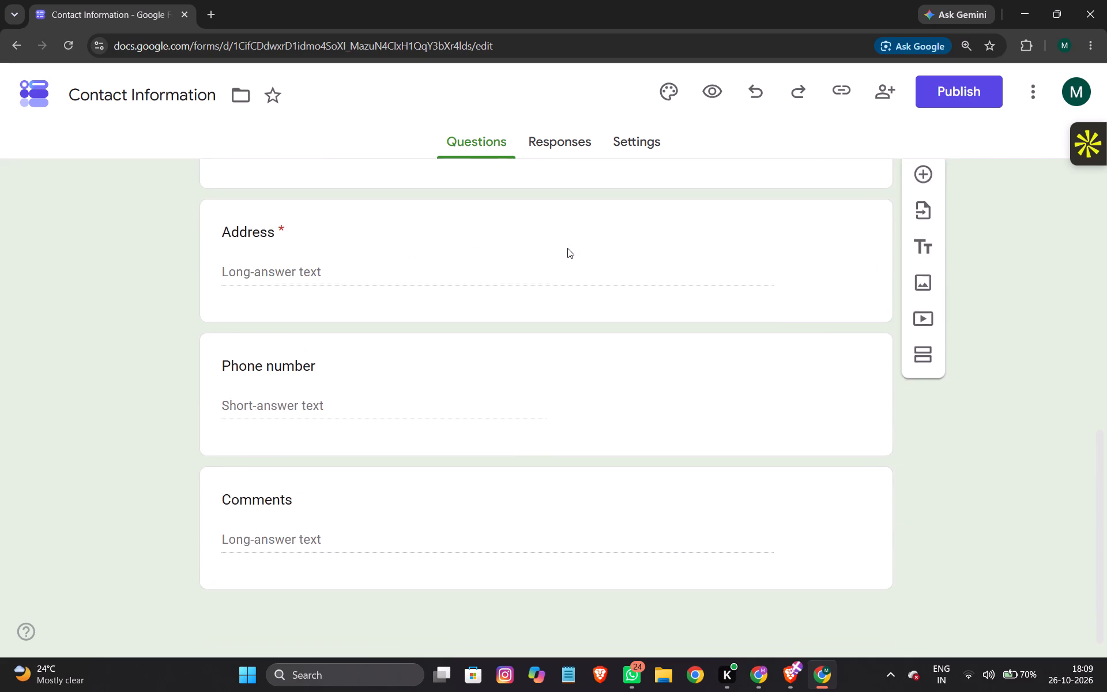
scroll(567, 248, up, 7)
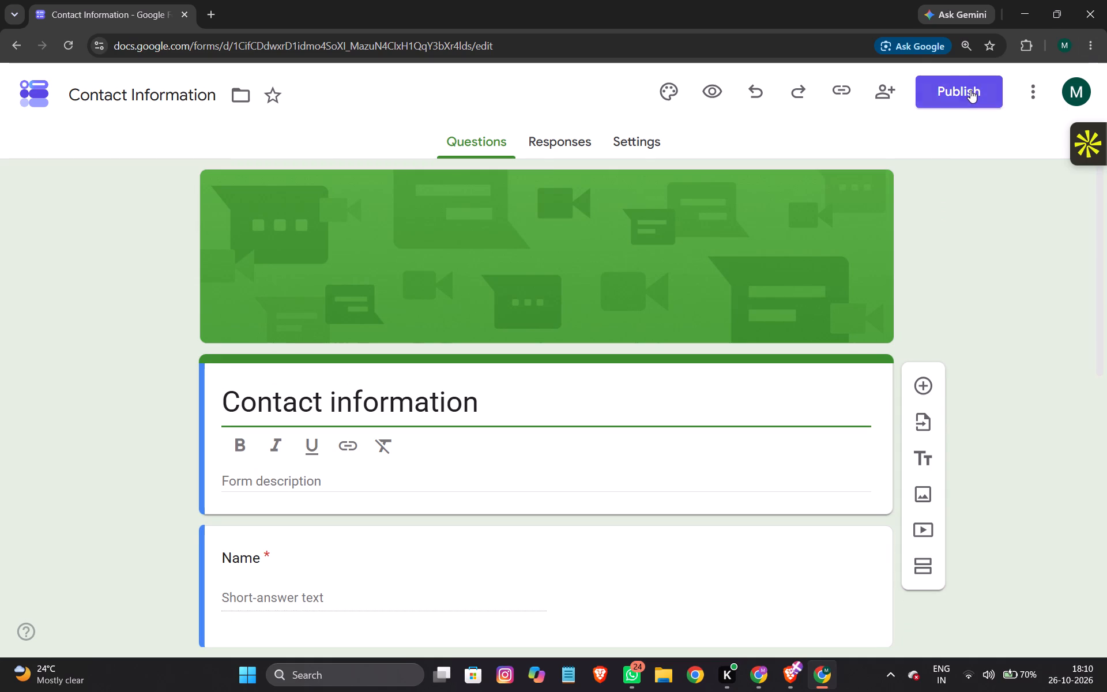
Publish the Contact Information form and copy its full responder link.
click(970, 90)
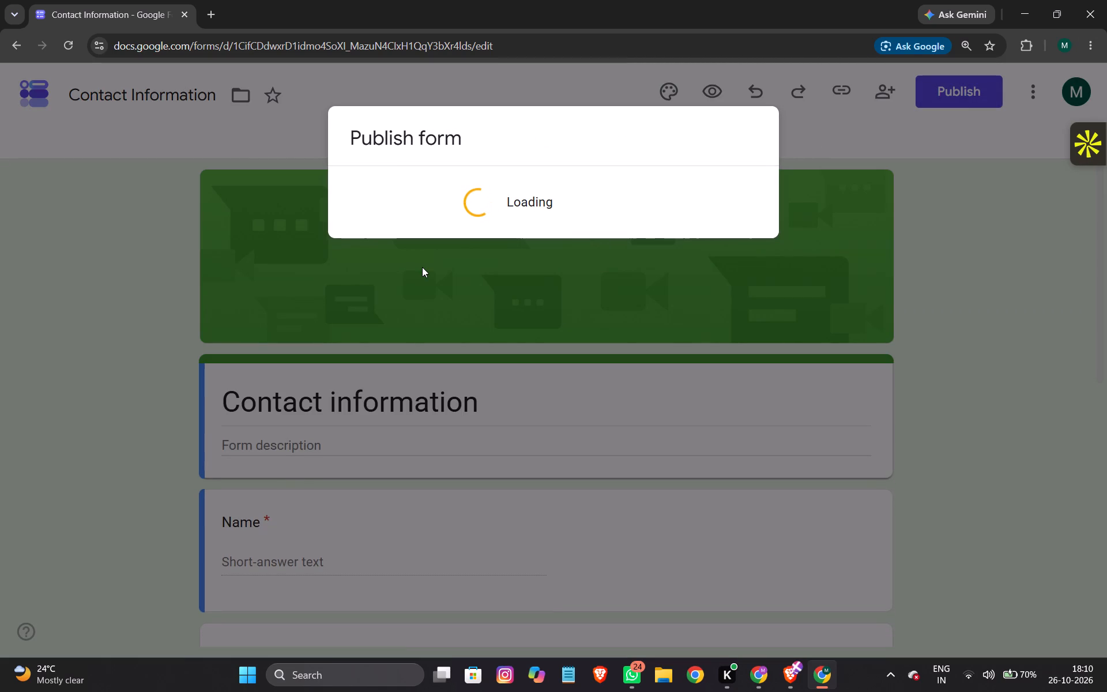
click(707, 363)
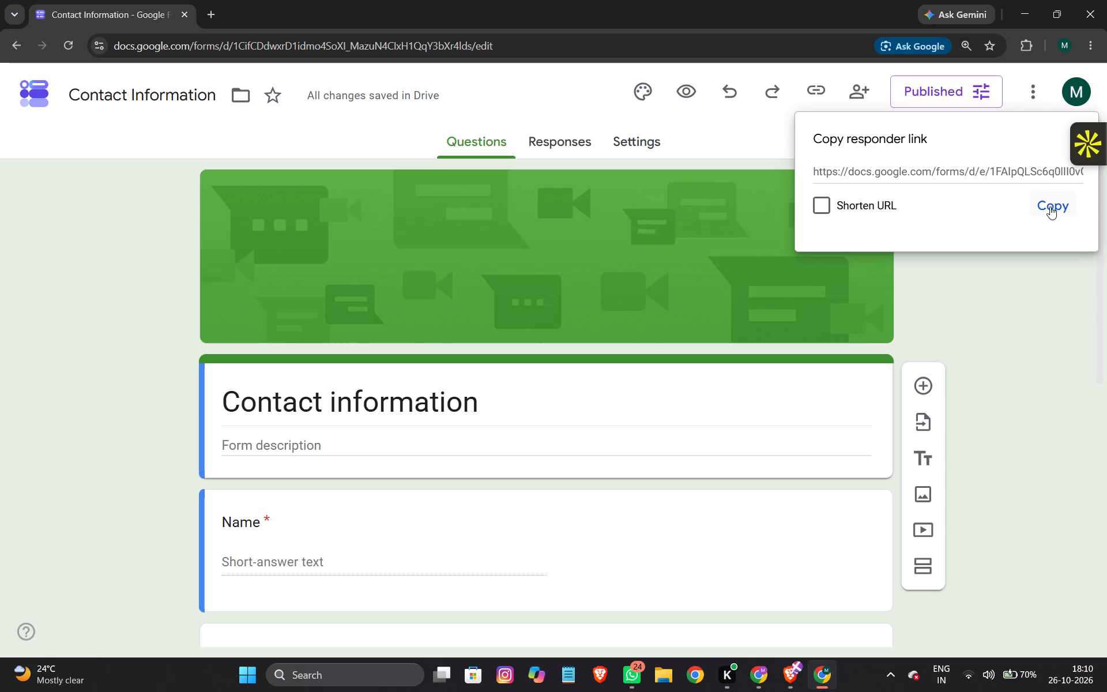
click(1049, 205)
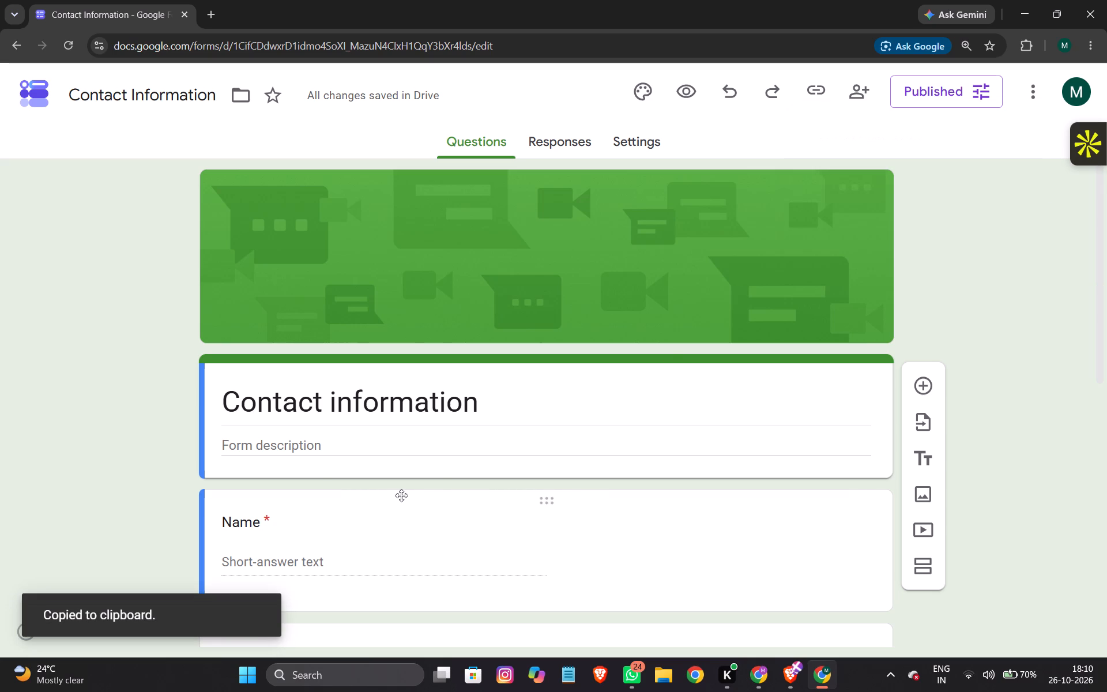
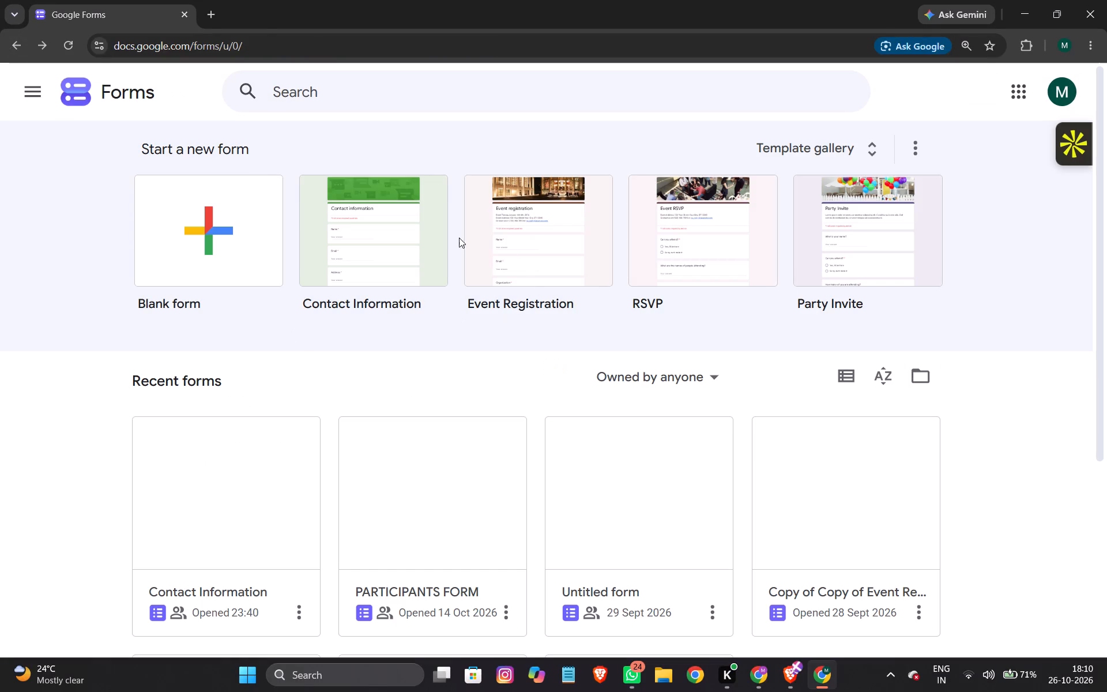
Create a form from the Event Registration template and look over its questions down to the payment acknowledgement.
click(555, 238)
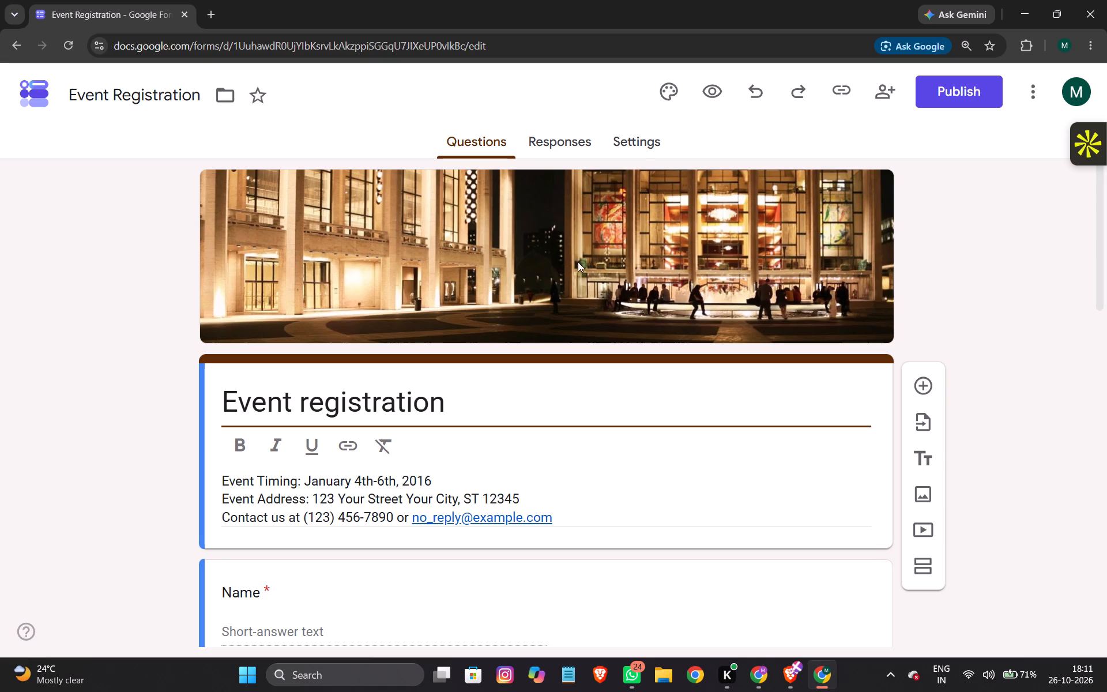
scroll(545, 427, down, 11)
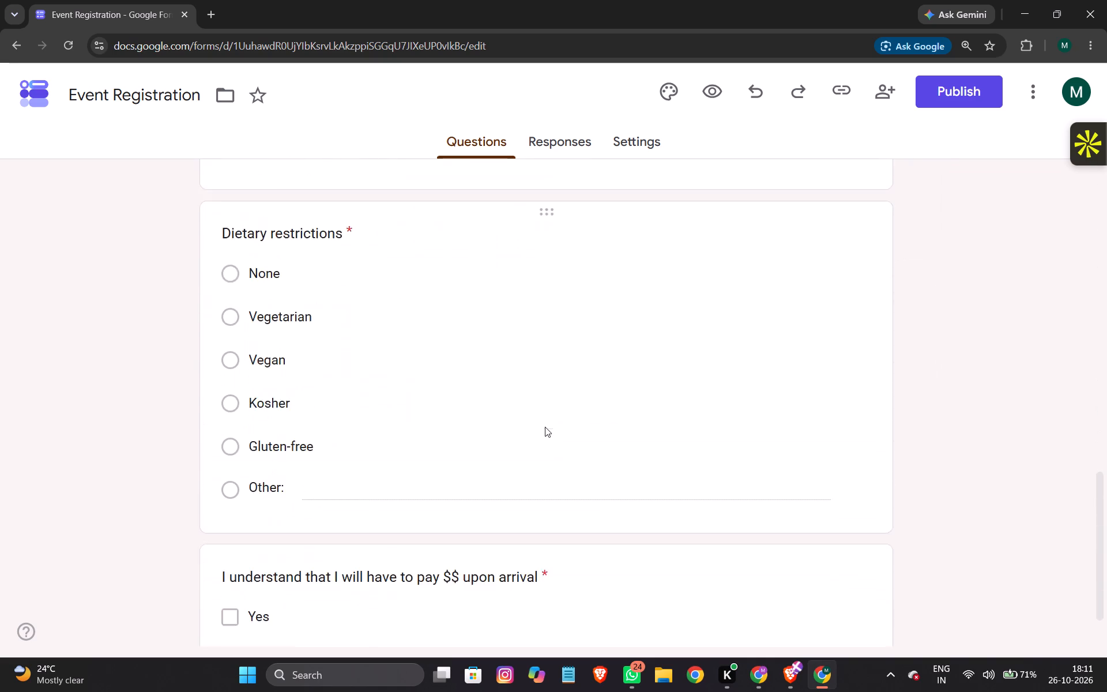
scroll(545, 427, down, 2)
scroll(545, 427, up, 16)
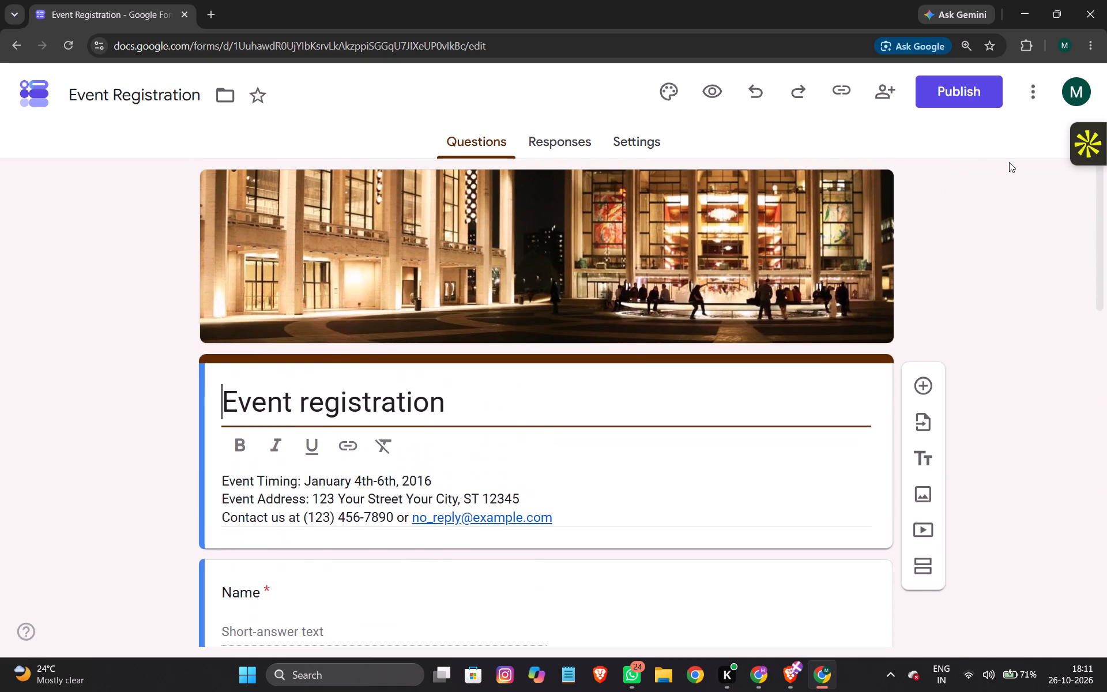
Publish the Event Registration form for anyone with the link and copy its full responder link.
click(962, 92)
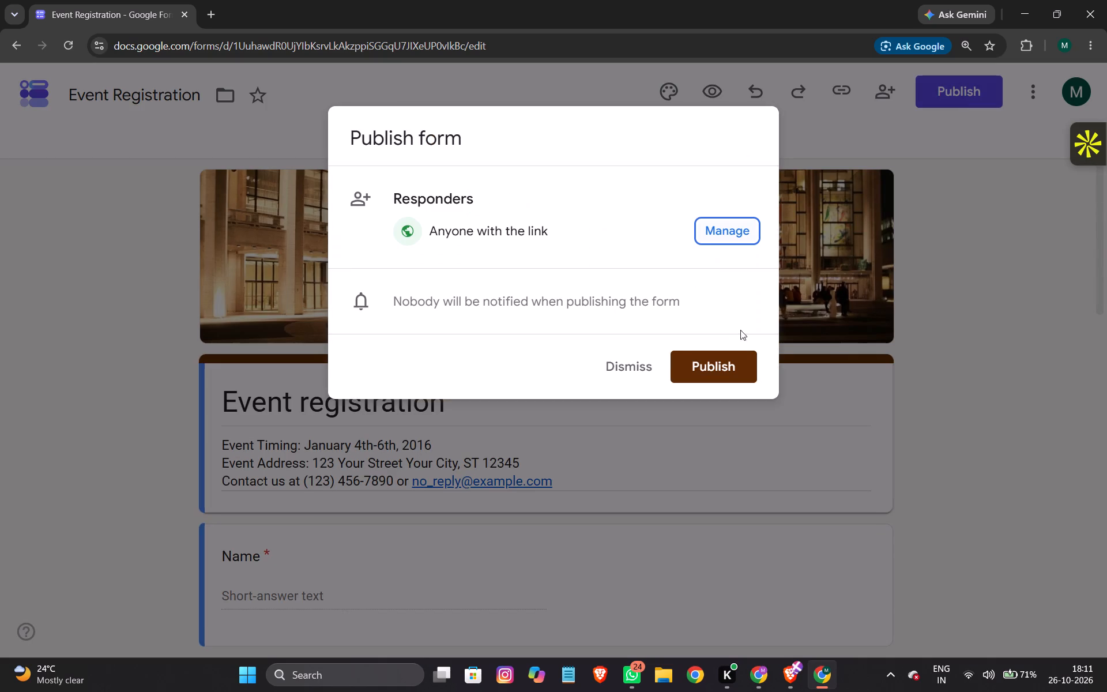
click(723, 358)
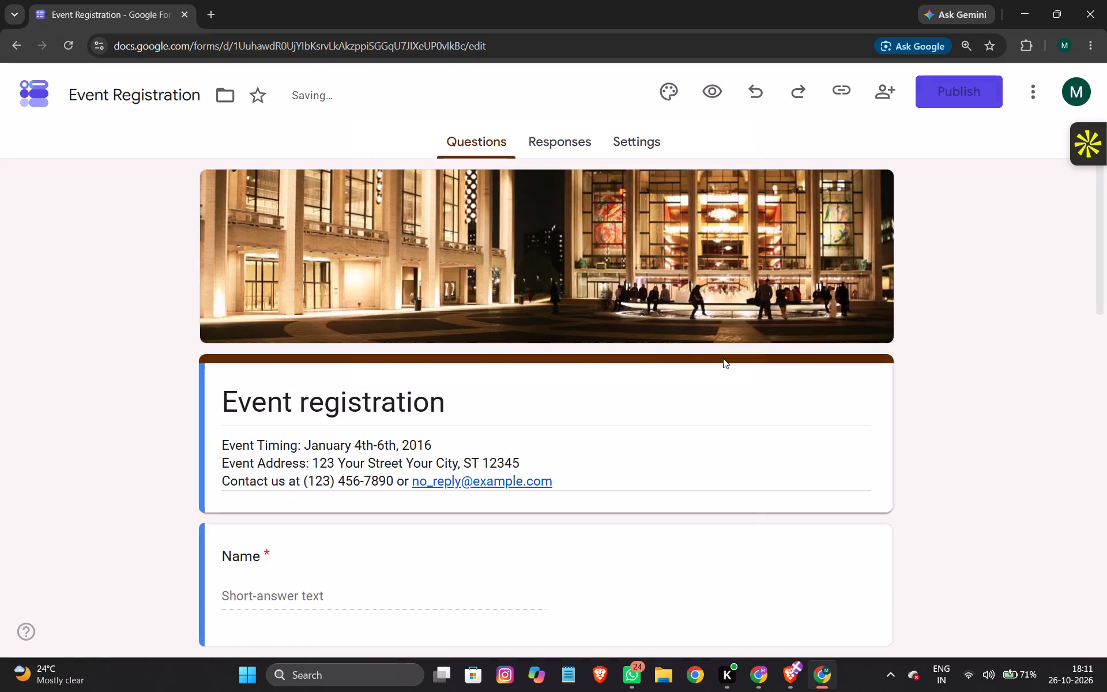
click(1049, 213)
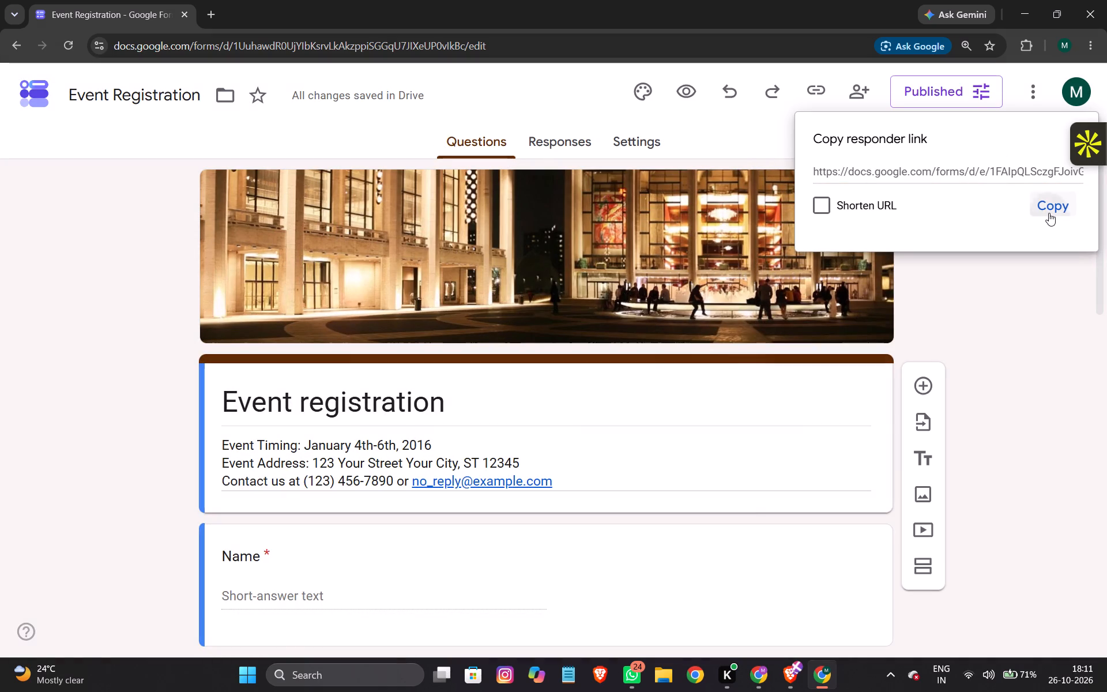